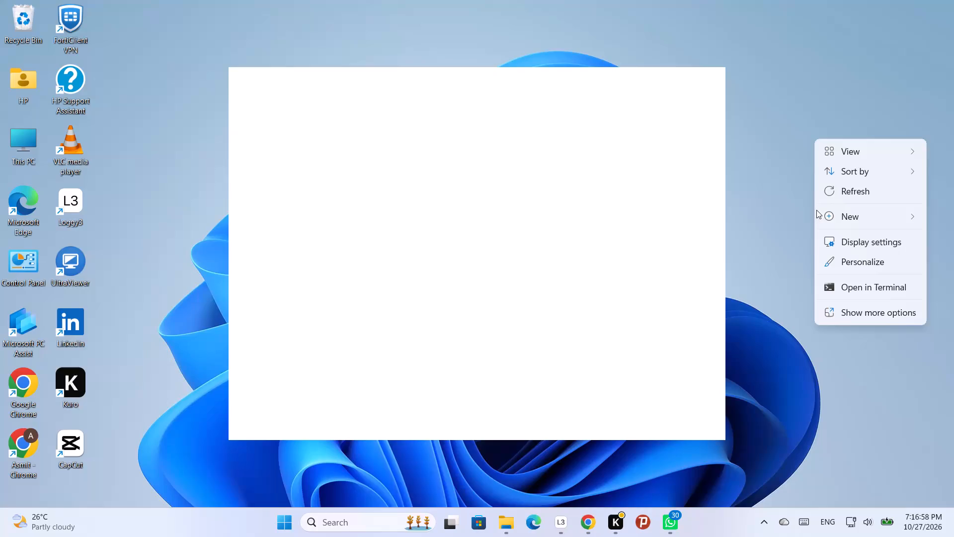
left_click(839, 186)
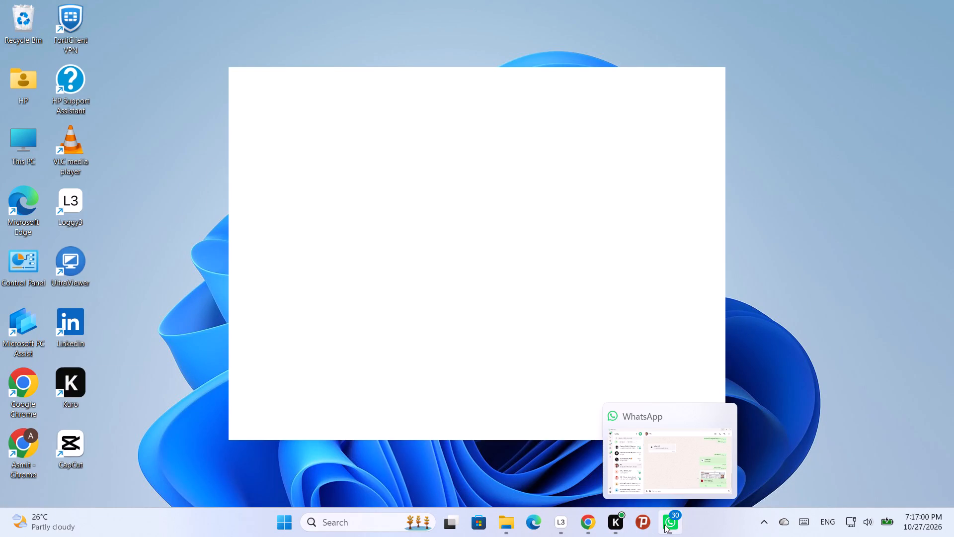
Switch to Chrome and copy the heading "2. रासायनिक परिवर्तन (Chemical Change)" from the ChatGPT Greeting Chemistry Chat.
left_click(593, 527)
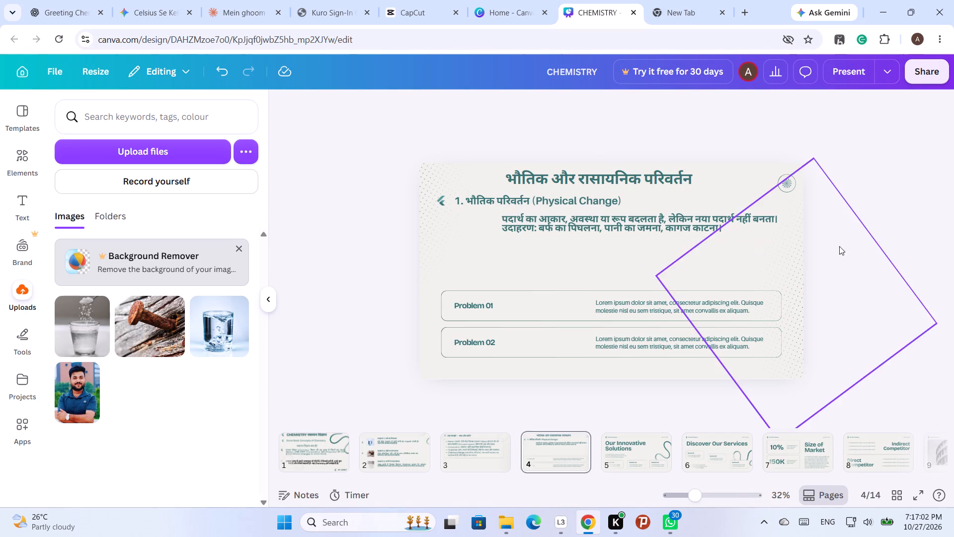
left_click(32, 0)
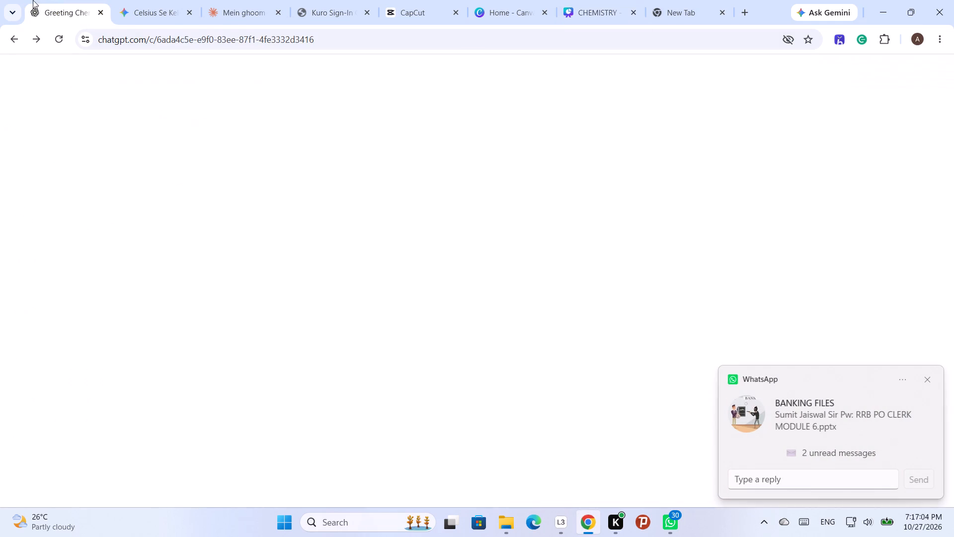
left_click(864, 273)
scroll(506, 334, "down", 1)
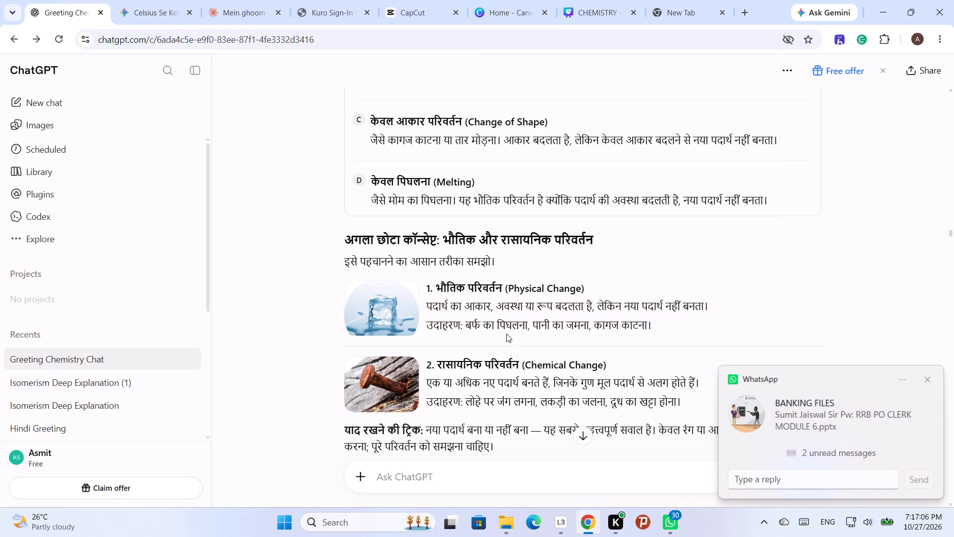
triple_click(484, 299)
right_click(484, 299)
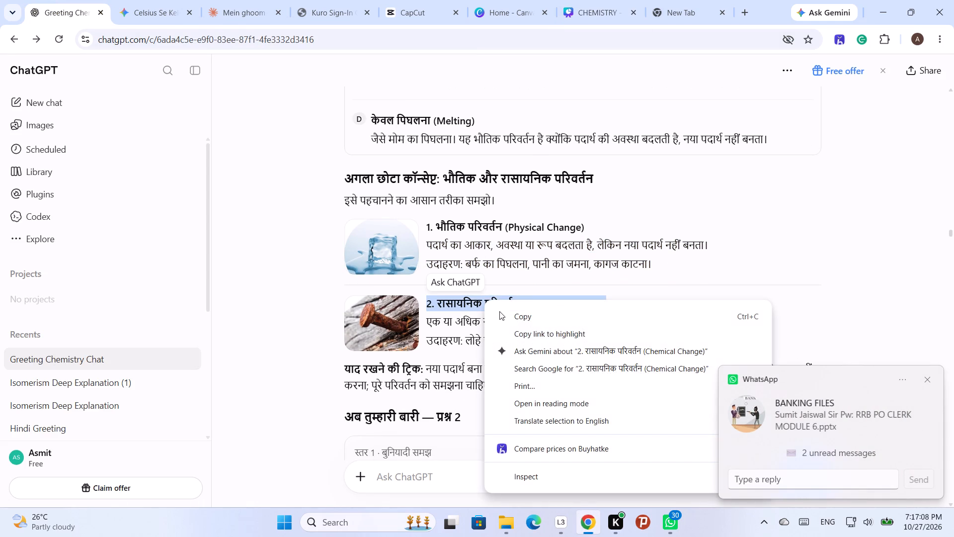
left_click(502, 313)
Open the melting ice cube image beside the Physical Change text, capture the whole picture as a screenshot, and leave the image view.
left_click(385, 251)
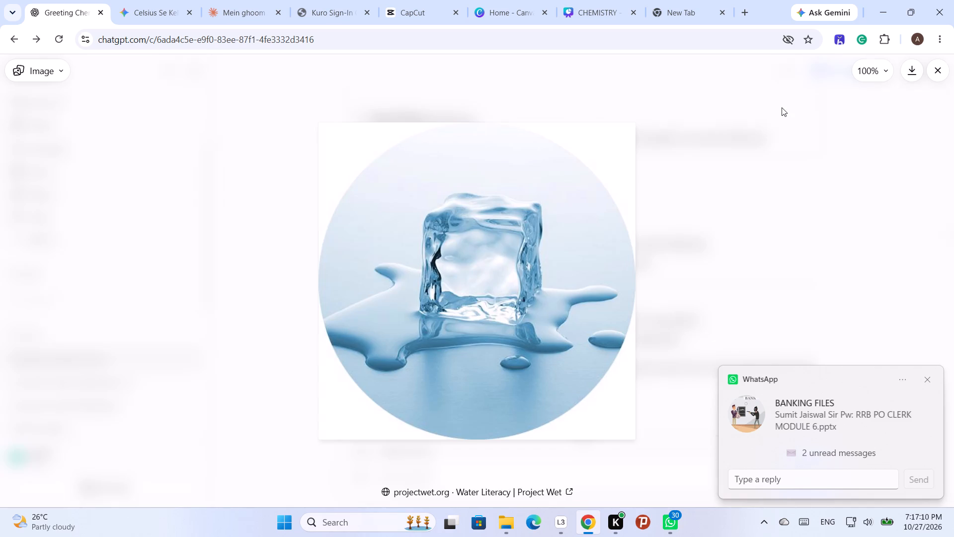
key("shift+super+s")
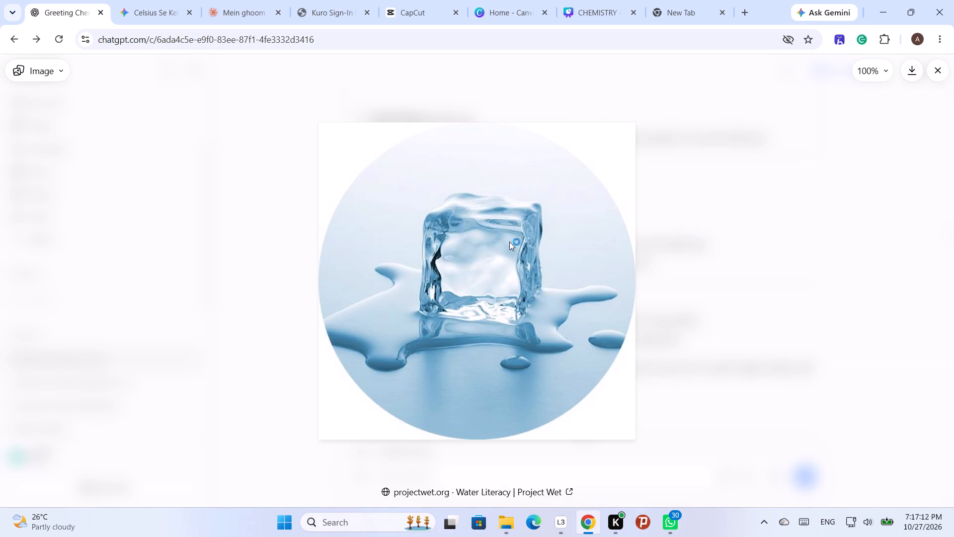
left_click_drag(316, 120, 536, 248)
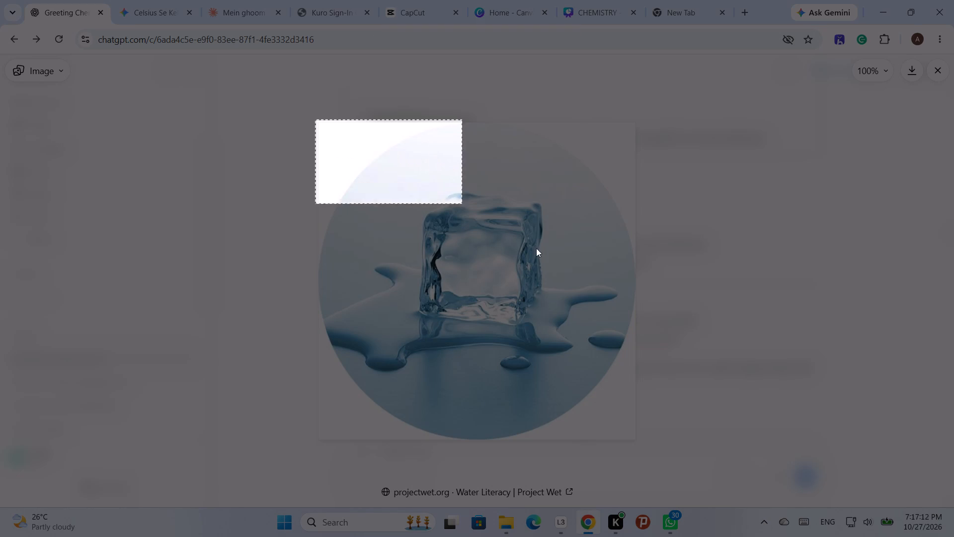
left_click_drag(536, 248, 637, 438)
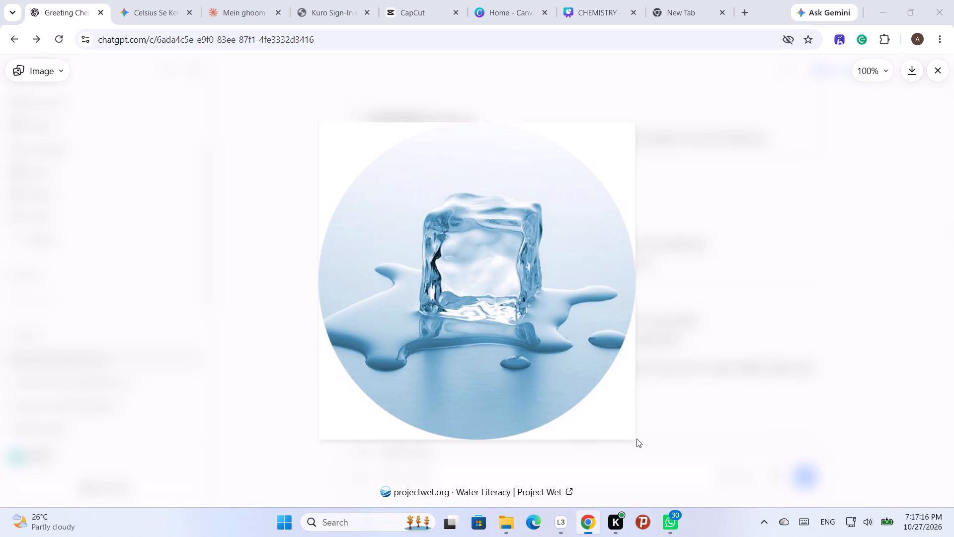
left_click(11, 48)
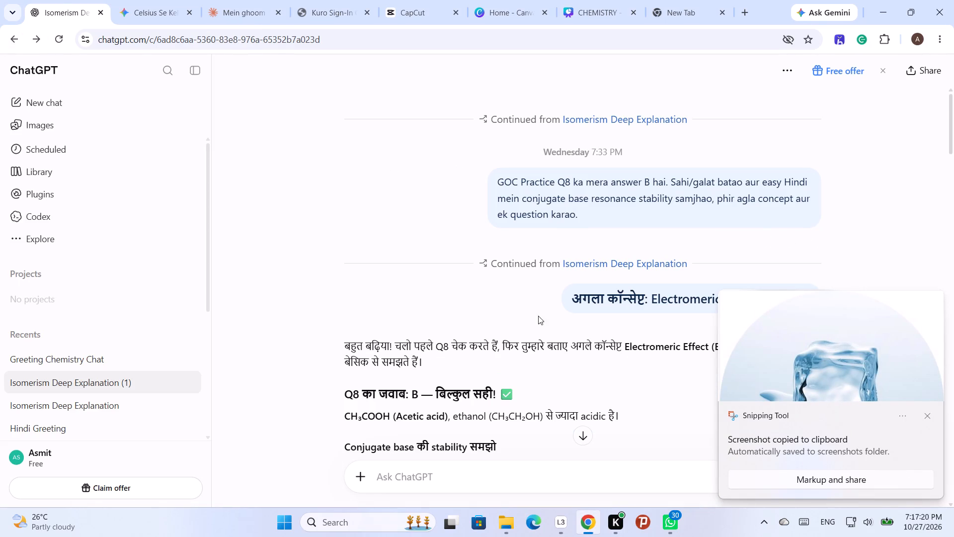
scroll(553, 319, "down", 3)
left_click(924, 413)
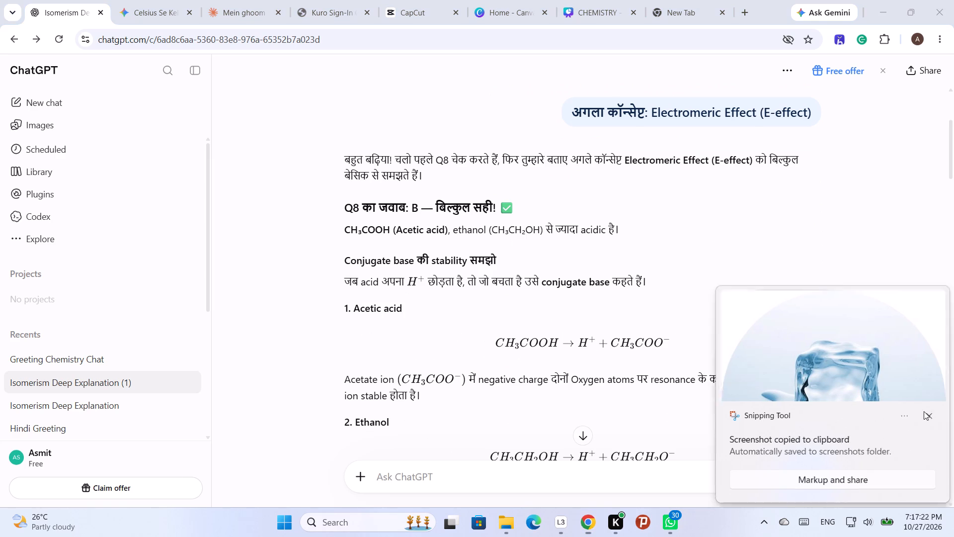
Look through the Isomerism Deep Explanation (1) chat, including its section on the Electromeric Effect.
scroll(840, 339, "down", 8)
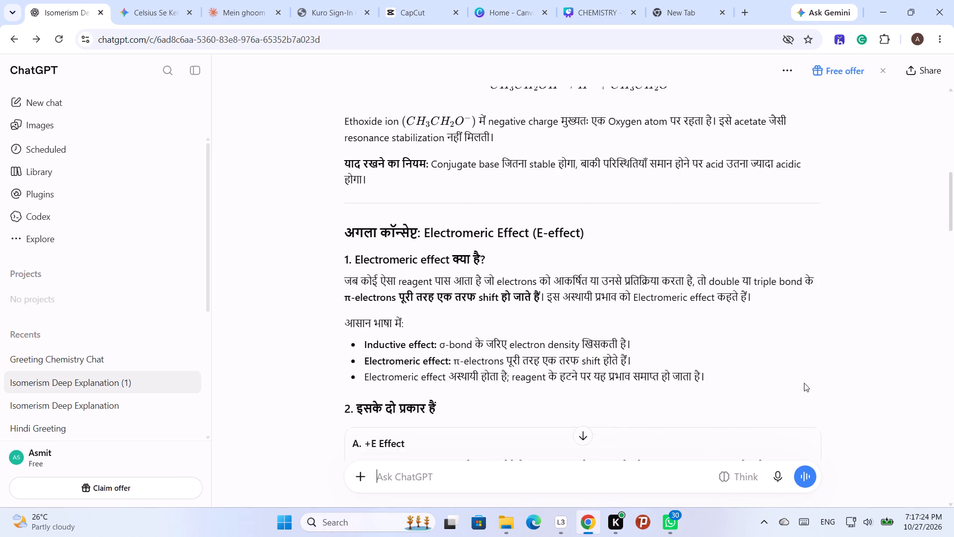
scroll(785, 370, "down", 4)
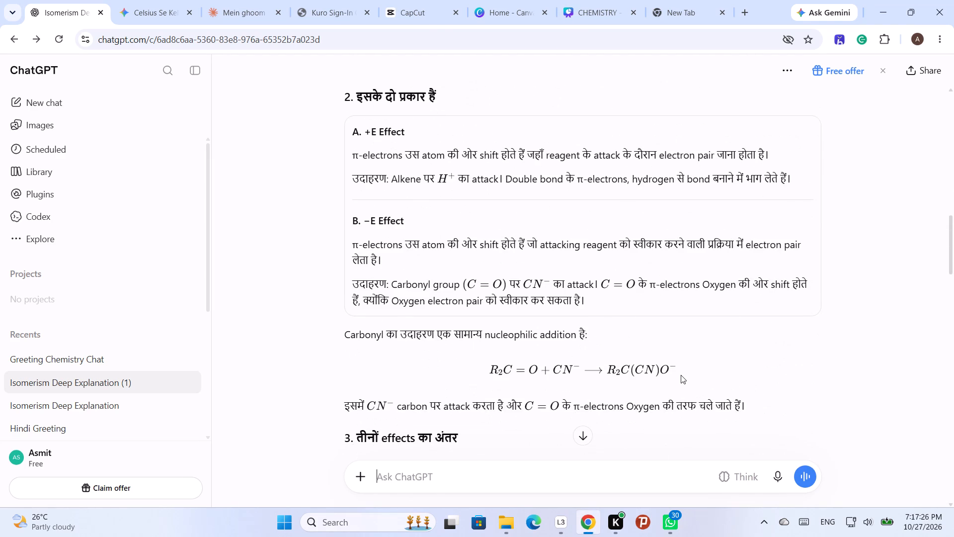
scroll(681, 375, "up", 15)
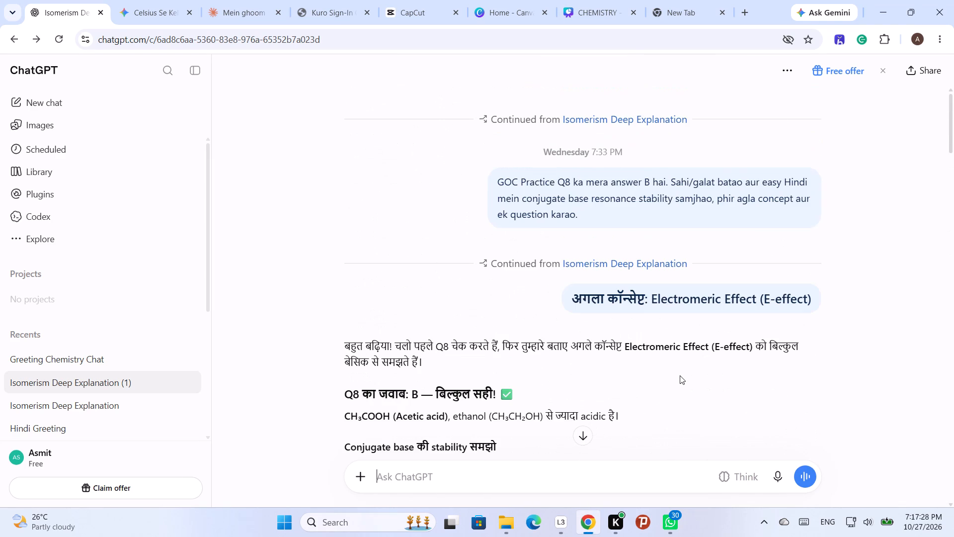
scroll(680, 376, "up", 10)
scroll(716, 351, "down", 5)
Open the Greeting Chemistry Chat and find its section on physical and chemical change (भौतिक और रासायनिक परिवर्तन).
left_click(47, 365)
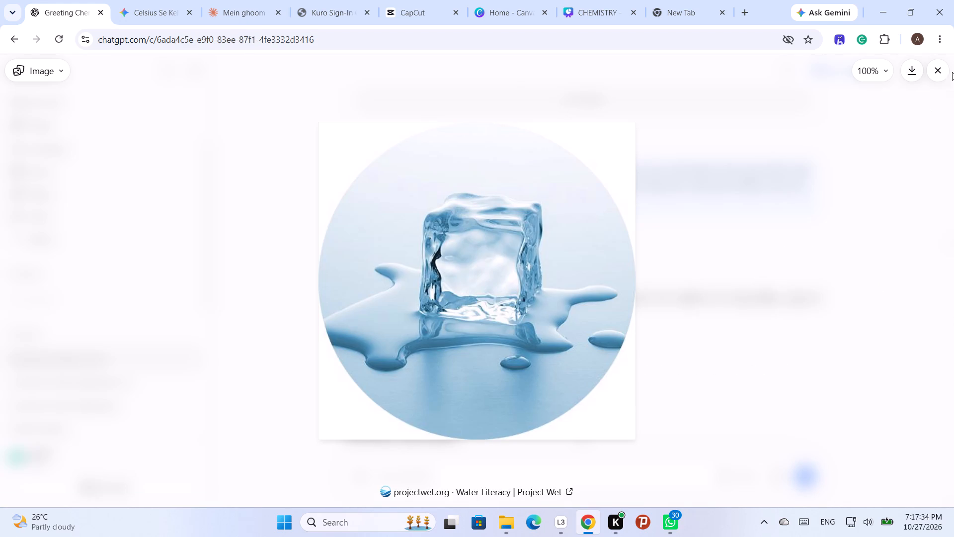
left_click(947, 74)
scroll(573, 303, "down", 4)
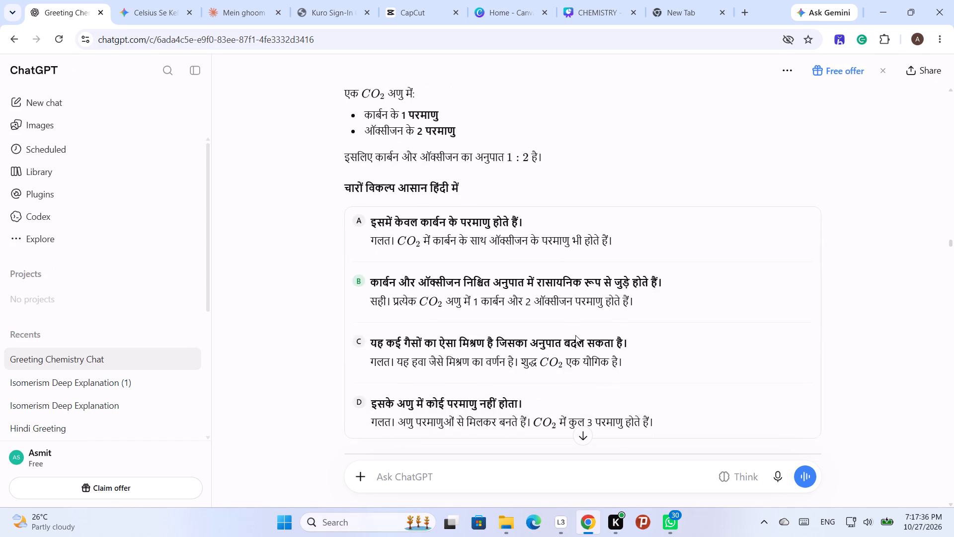
scroll(559, 292, "down", 4)
scroll(520, 345, "up", 2)
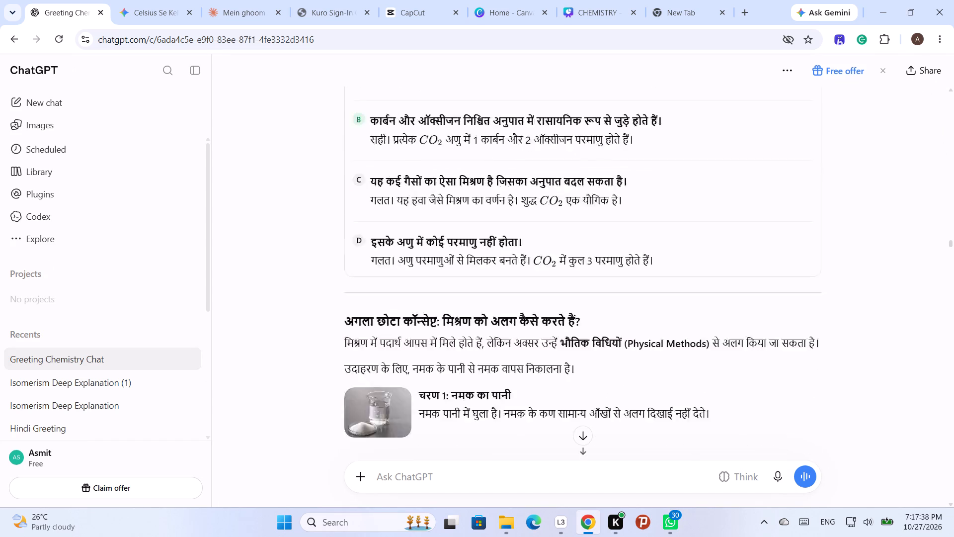
scroll(519, 344, "up", 19)
scroll(519, 344, "up", 8)
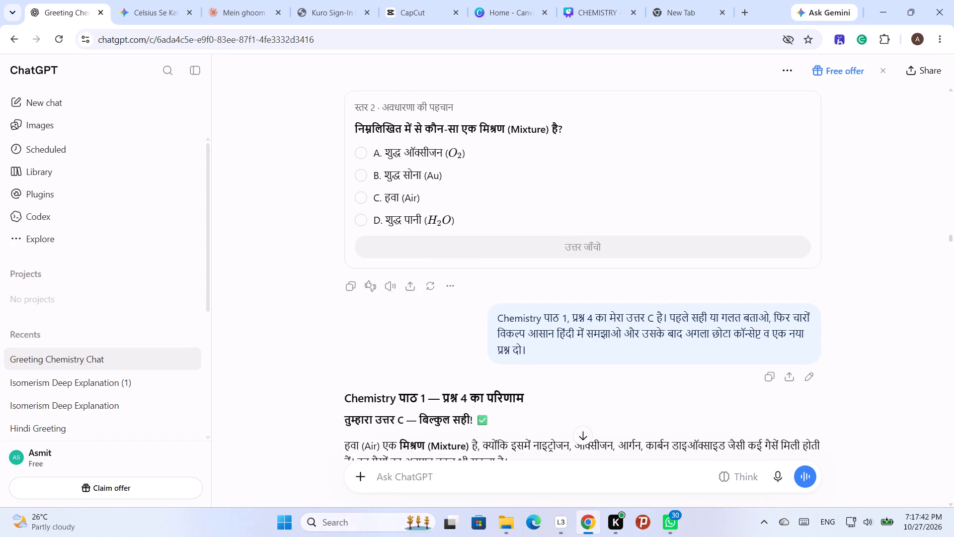
scroll(520, 344, "up", 12)
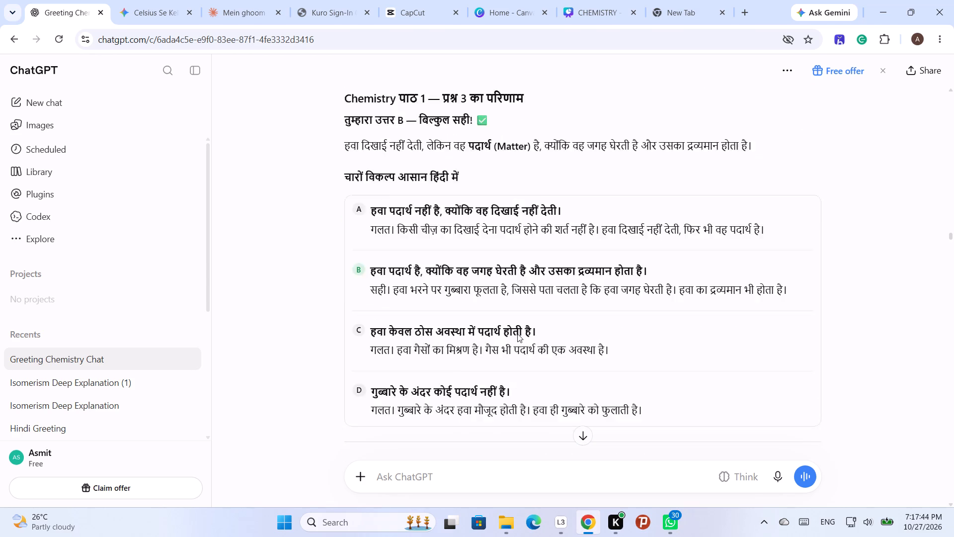
scroll(517, 334, "up", 16)
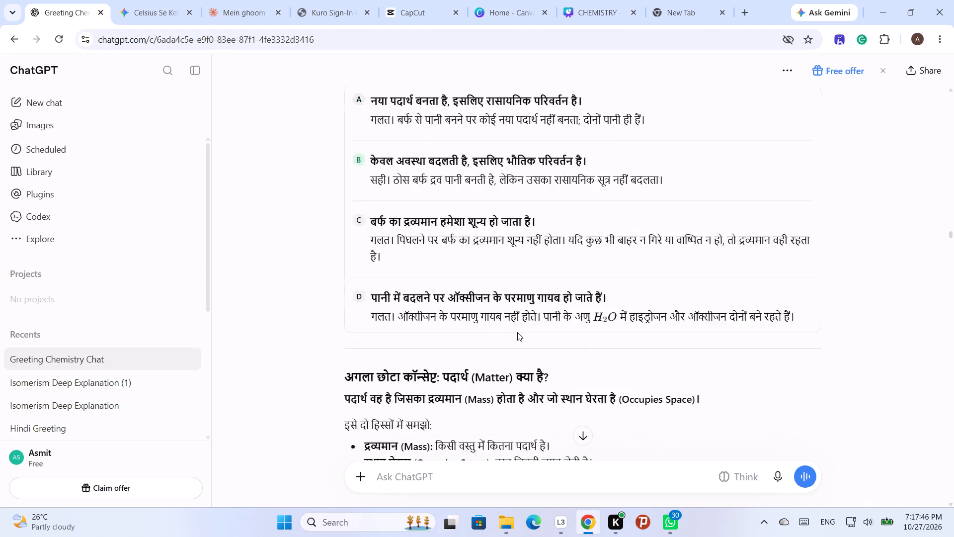
scroll(517, 332, "up", 14)
View the rusty nail picture of the Chemical Change item enlarged, and return to the chat.
left_click(378, 385)
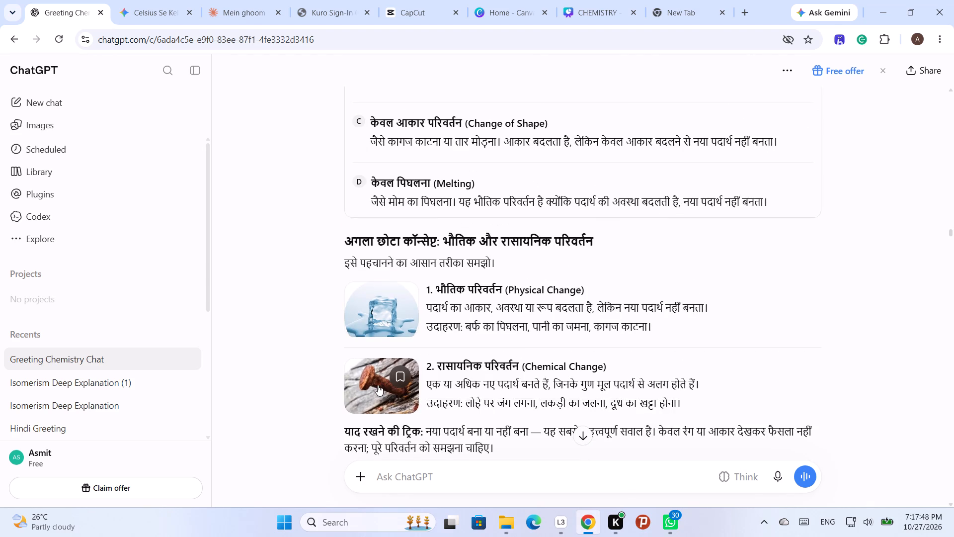
left_click(946, 67)
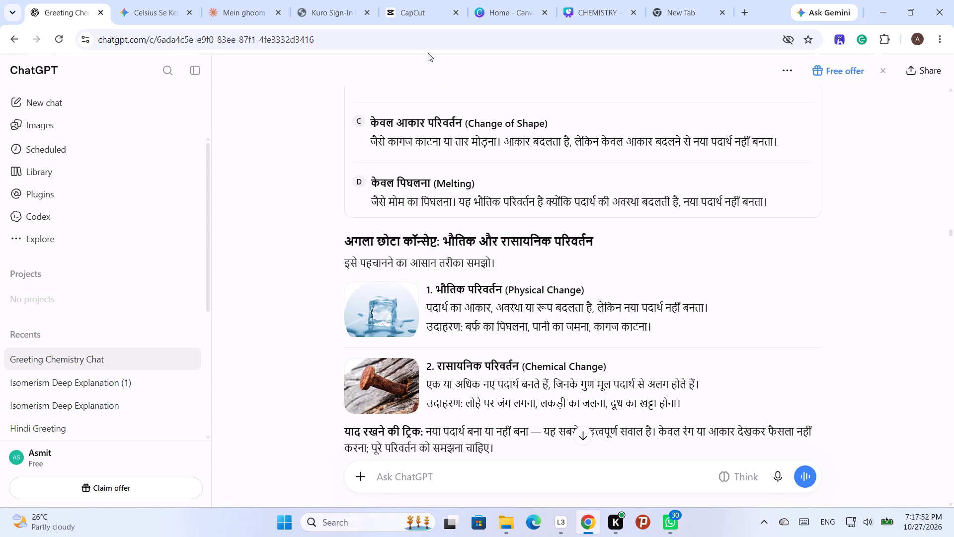
Switch to the CHEMISTRY design in Canva and paste the copied ice-cube picture on page 4, shrunk to fit beside the Physical Change description.
left_click(625, 0)
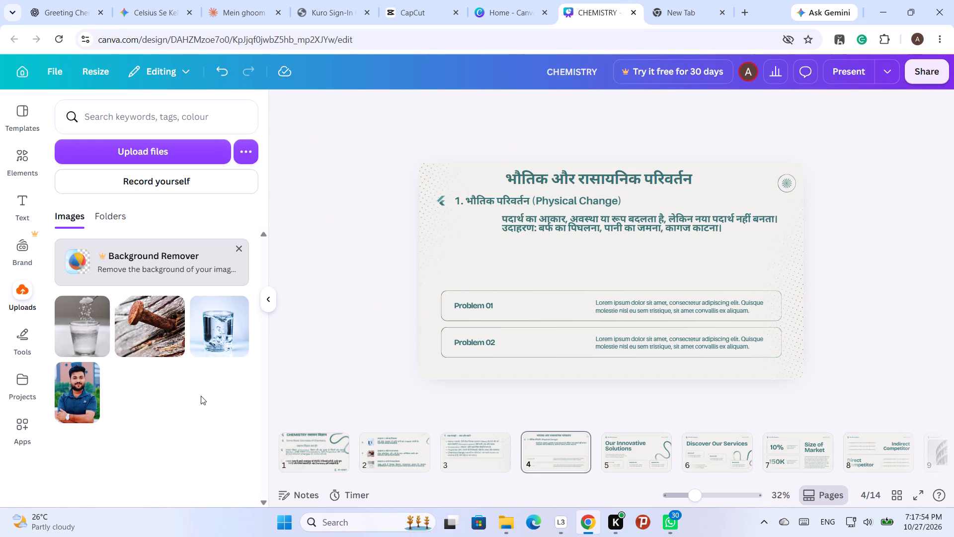
left_click(197, 414)
key("ctrl+v")
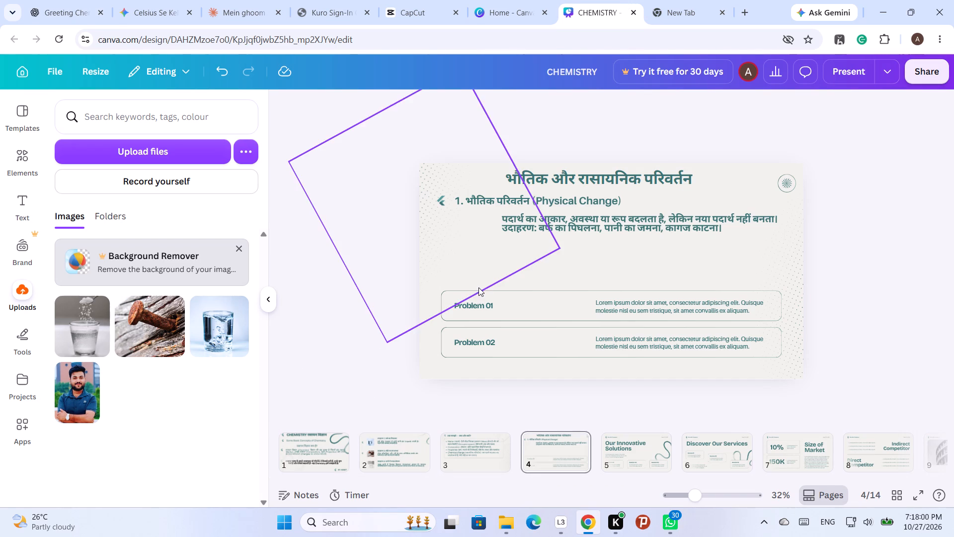
left_click_drag(599, 267, 502, 253)
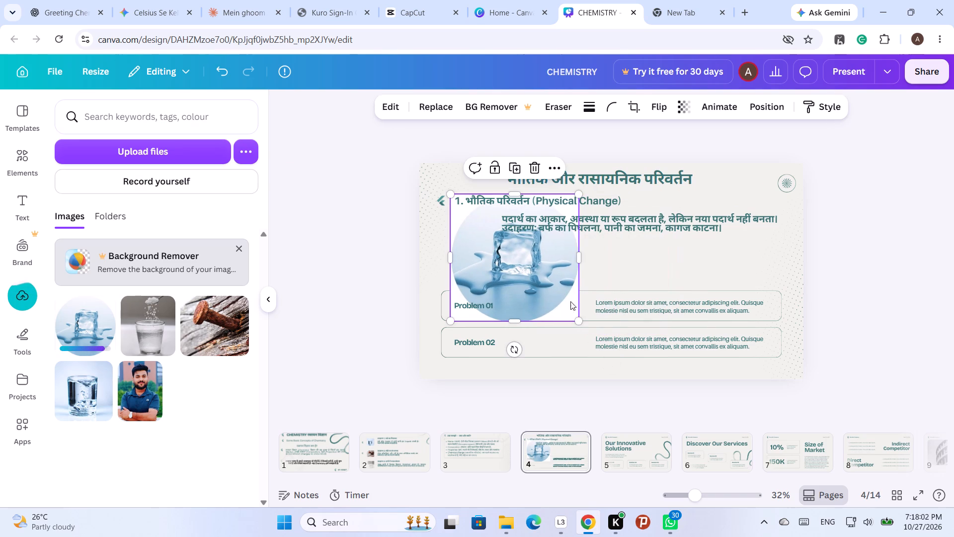
left_click_drag(579, 323, 495, 251)
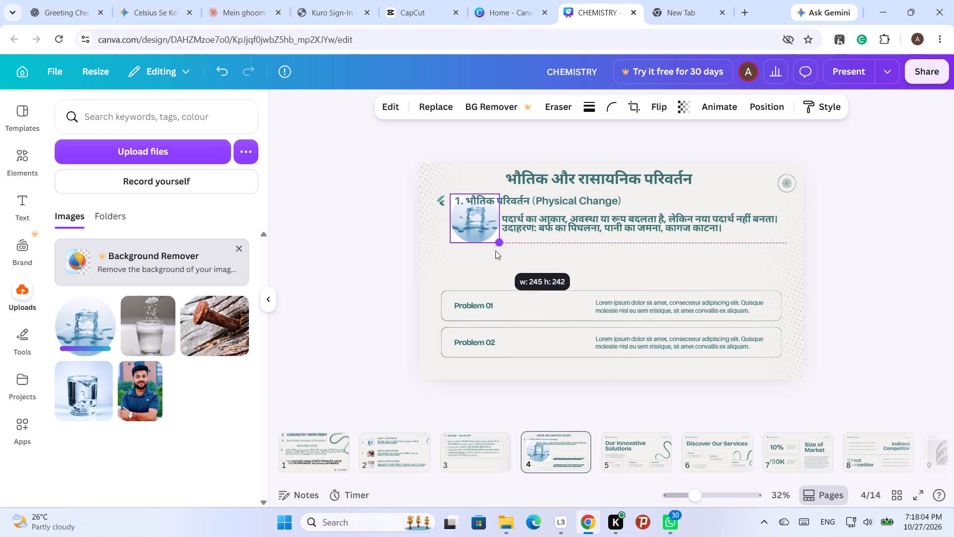
left_click_drag(500, 243, 485, 231)
left_click_drag(471, 209, 476, 223)
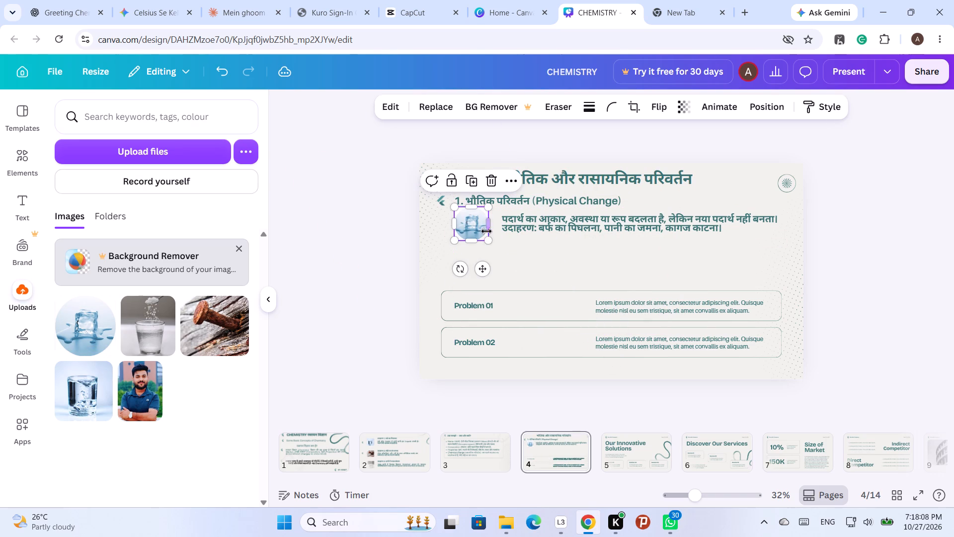
left_click(488, 240)
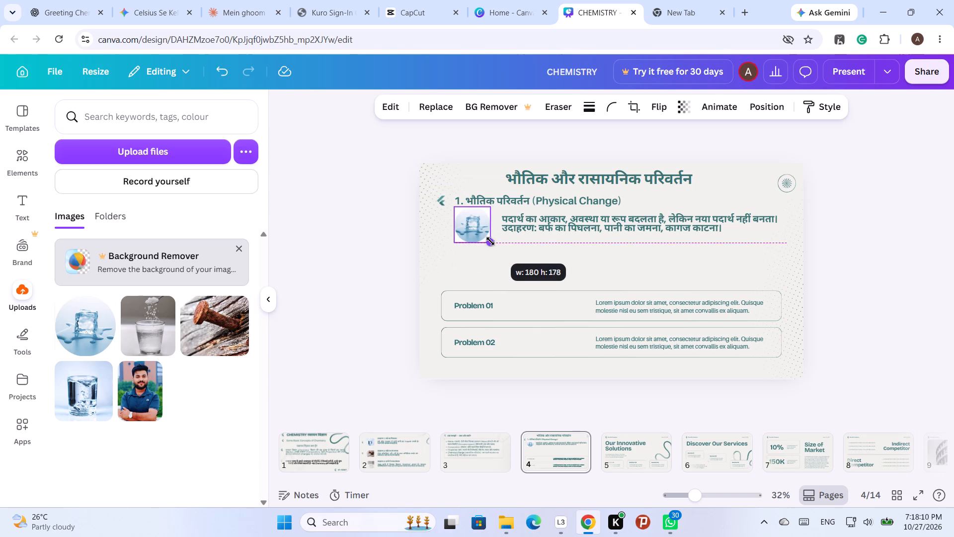
Delete the "Problem 01" label and its placeholder text from the upper box on page 4.
left_click(542, 297)
left_click(481, 304)
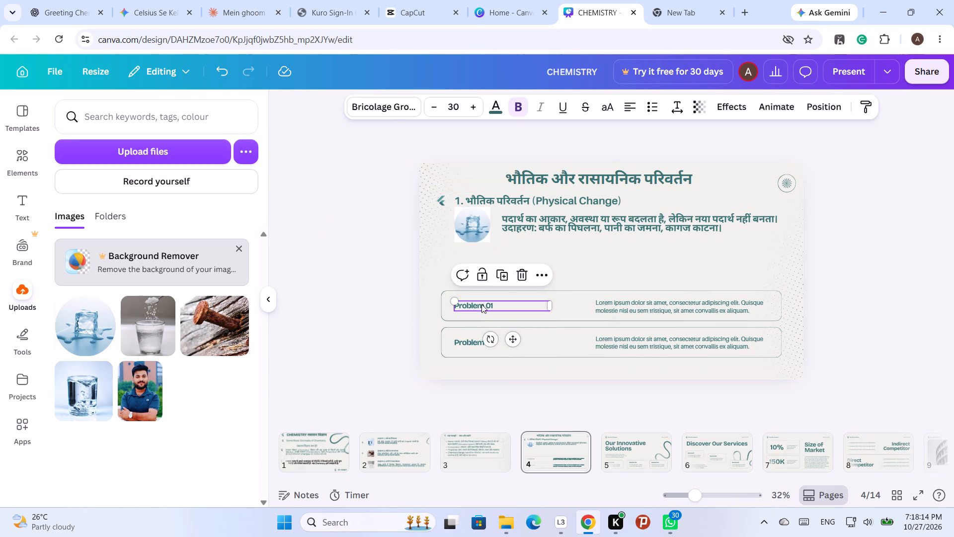
key("Delete")
left_click(615, 304)
key("Delete")
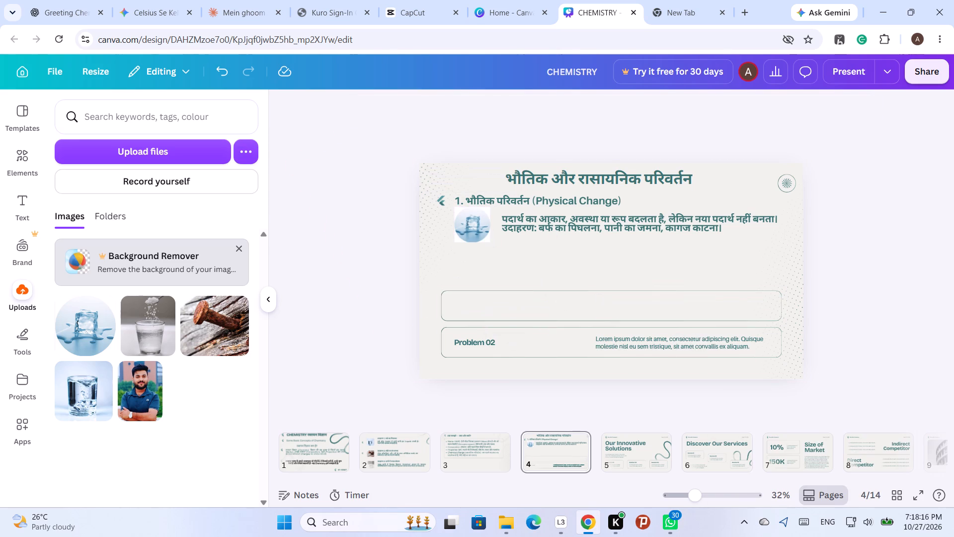
Move the emptied upper box up and resize it to about 1,750 wide, framing the Physical Change heading, picture and description.
left_click(606, 290)
left_click_drag(622, 309, 617, 300)
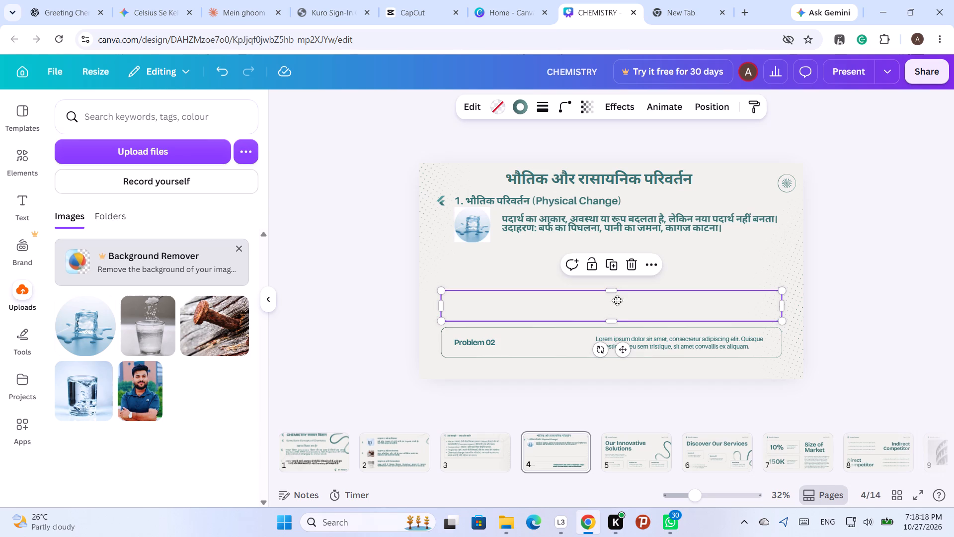
left_click_drag(617, 300, 613, 213)
left_click_drag(771, 224, 779, 240)
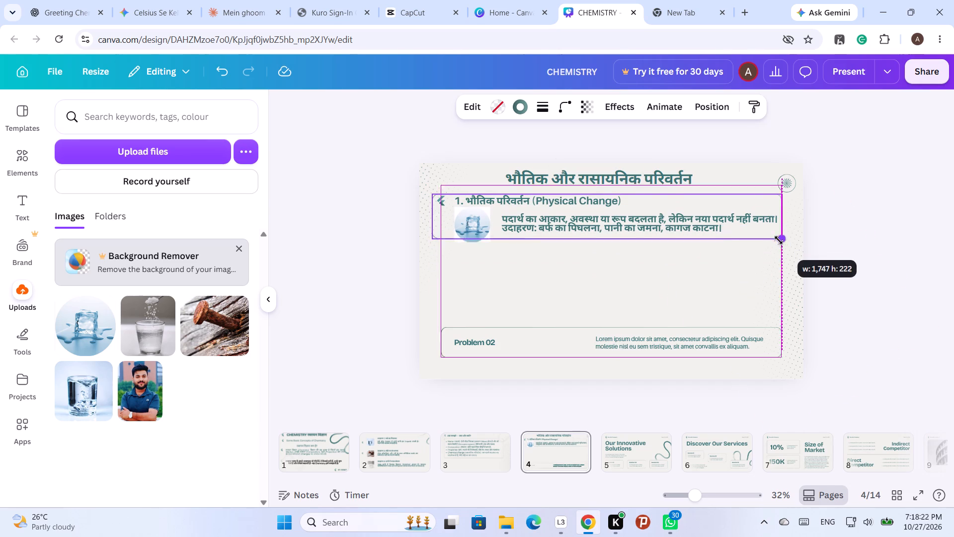
left_click_drag(779, 240, 782, 243)
left_click(579, 275)
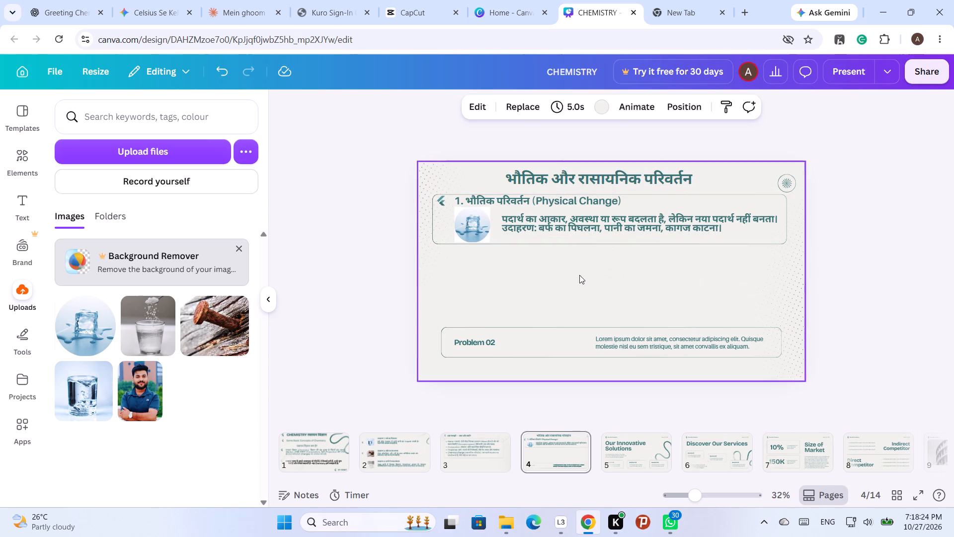
left_click(590, 232)
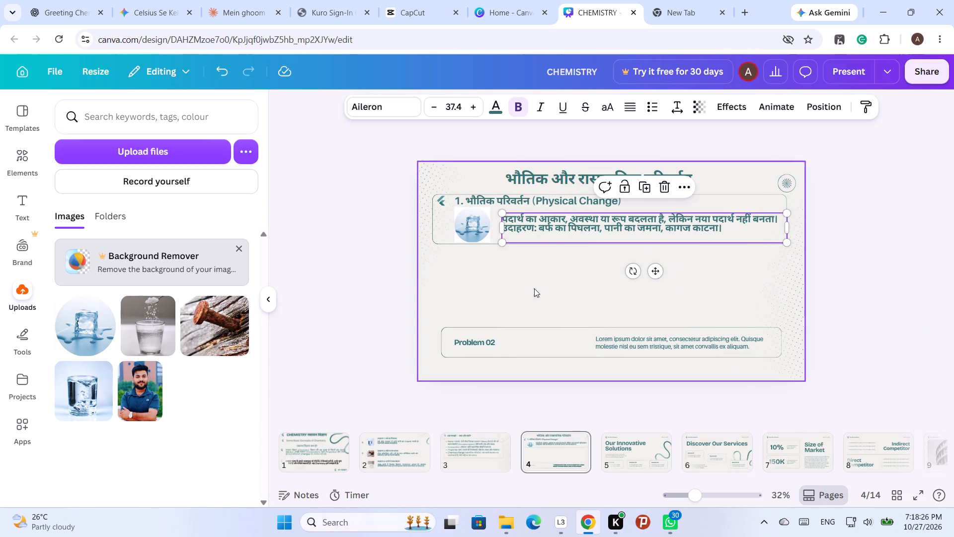
left_click(463, 280)
left_click(442, 225)
left_click(434, 195)
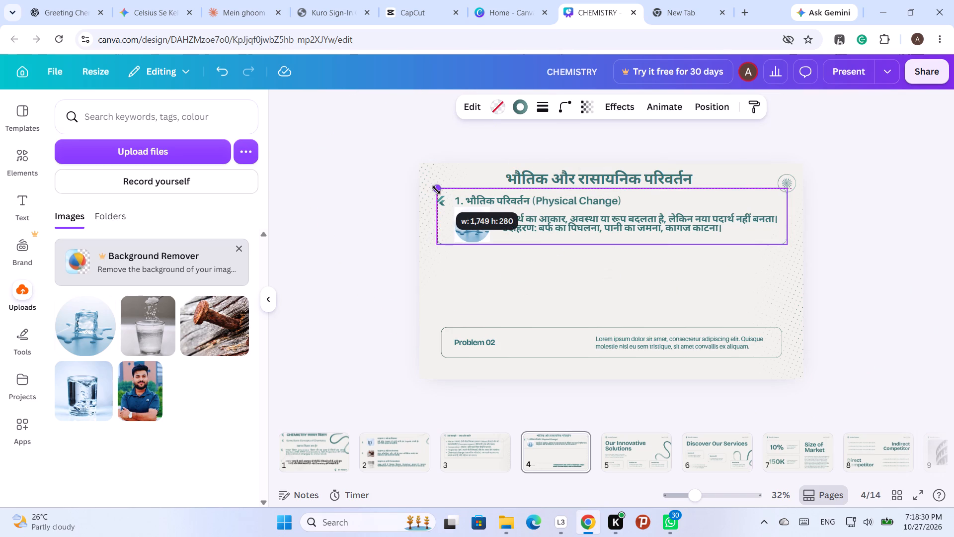
left_click(542, 290)
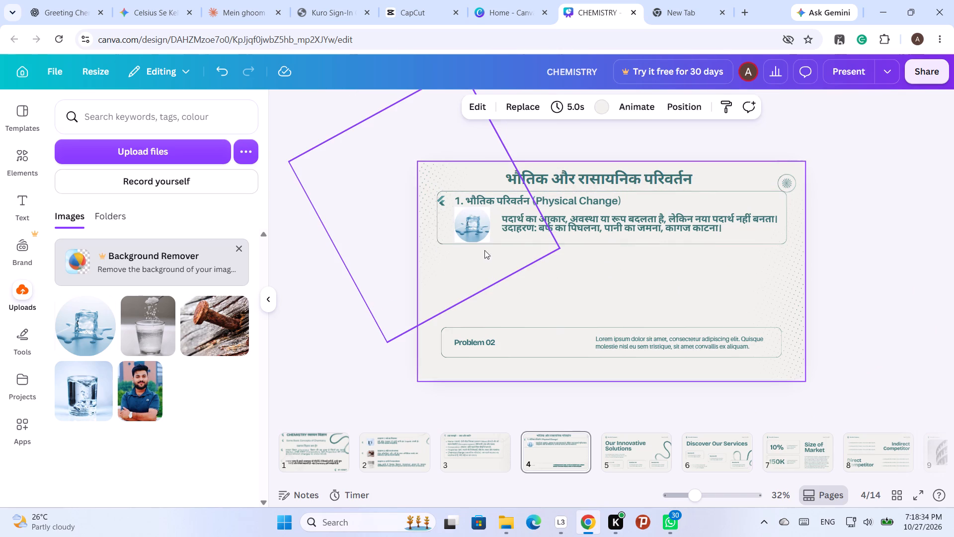
Delete the "Problem 02" label and its placeholder text from the lower box on page 4.
left_click(492, 342)
key("BackSpace")
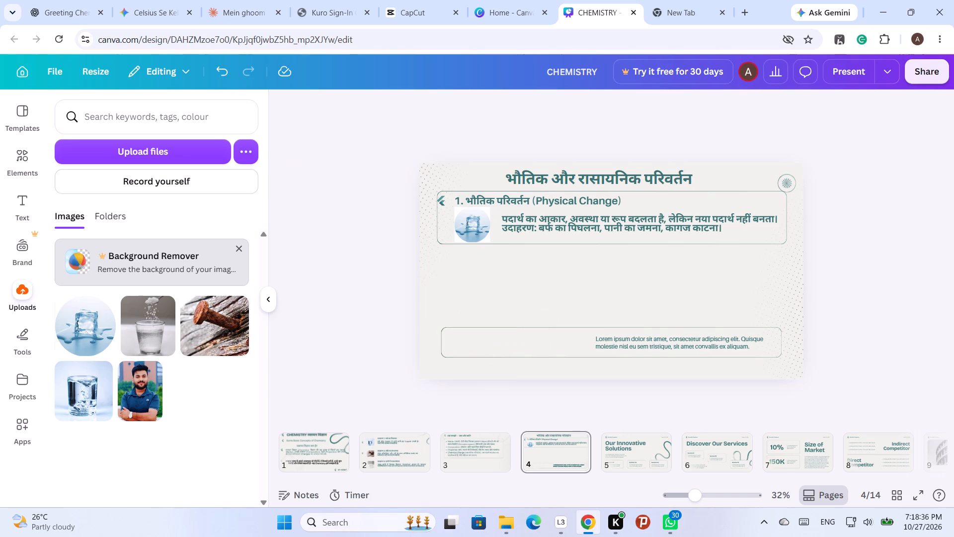
left_click(632, 349)
key("BackSpace")
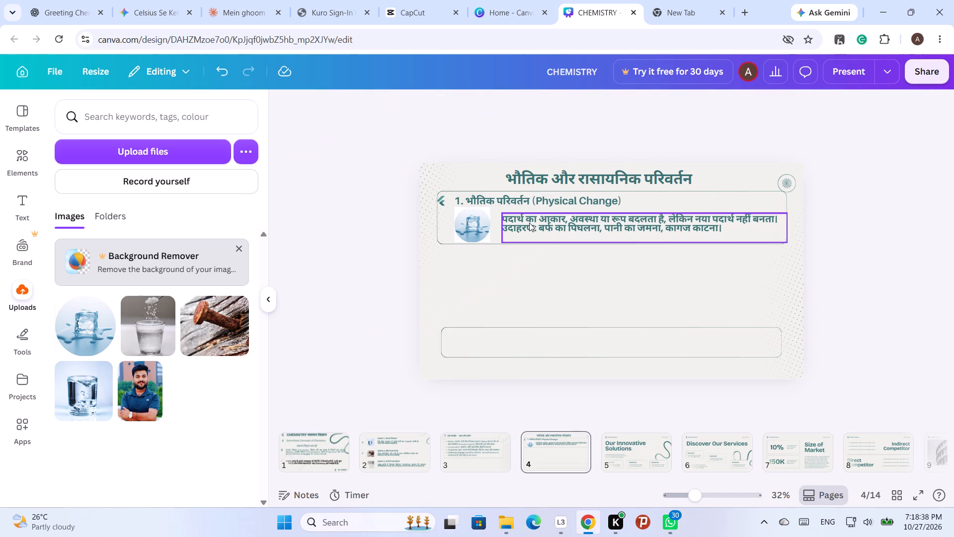
Duplicate the heading "1. भौतिक परिवर्तन (Physical Change)" and place the copy just below the framed section.
left_click(494, 199)
left_click(545, 172)
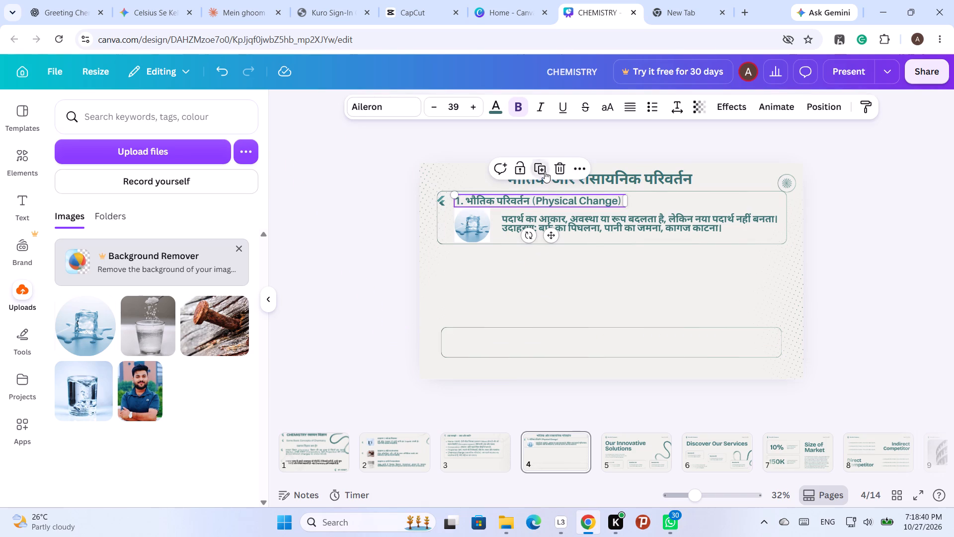
left_click_drag(556, 238, 550, 296)
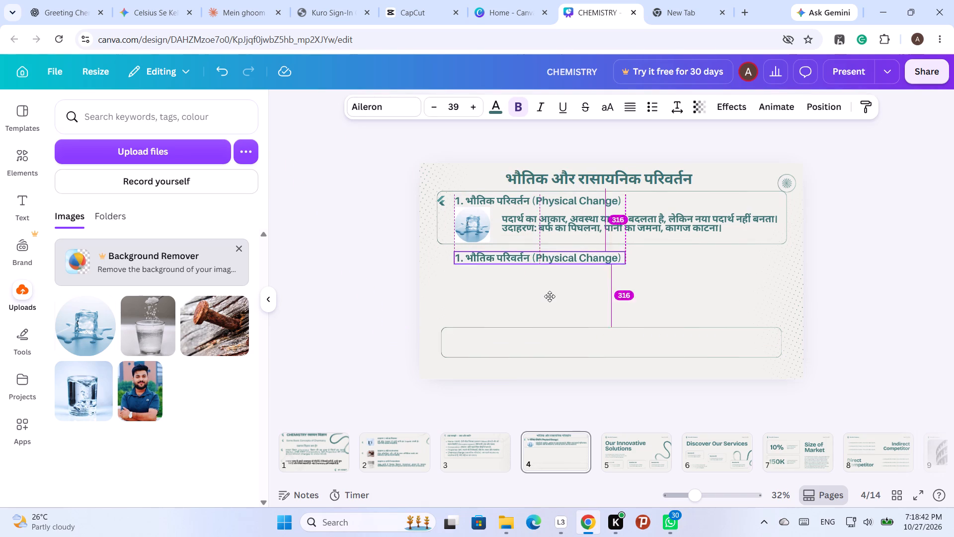
left_click_drag(550, 296, 547, 299)
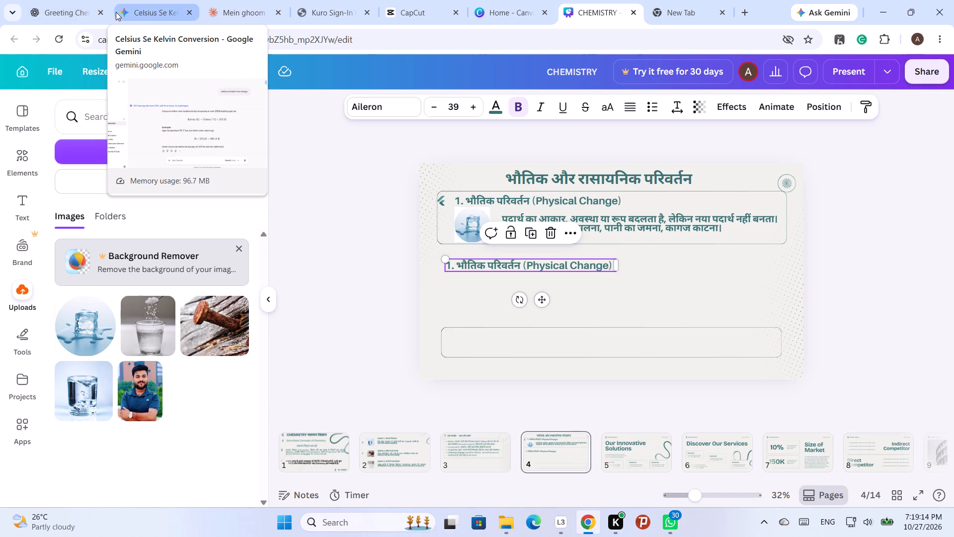
Switch to the Greeting Chemistry Chat in ChatGPT and copy the heading "2. रासायनिक परिवर्तन (Chemical Change)".
left_click(46, 8)
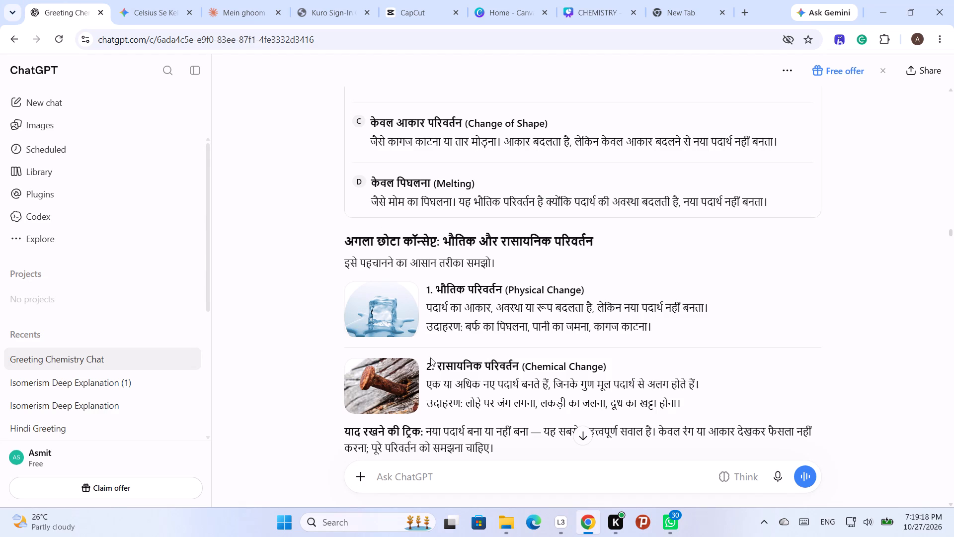
double_click(458, 366)
triple_click(462, 366)
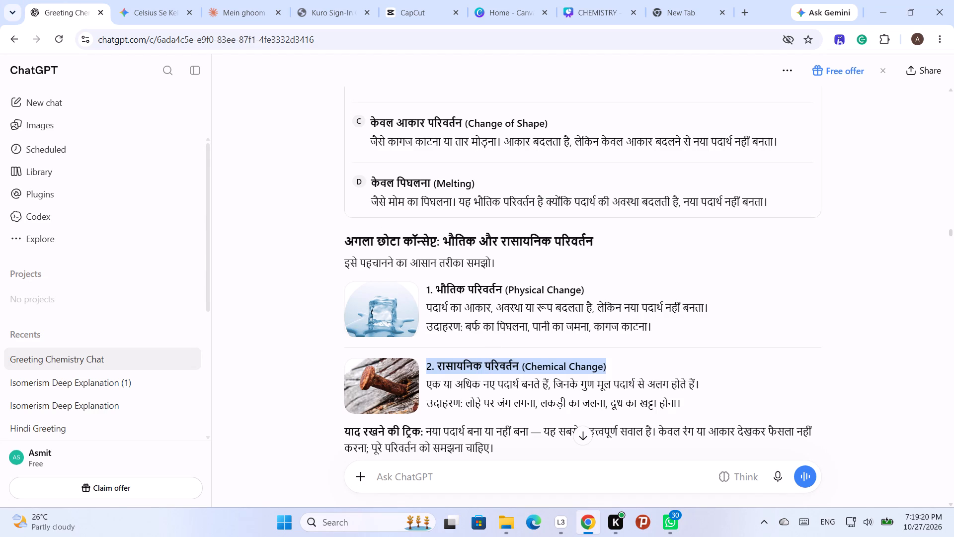
key("ctrl+c")
key("ctrl+c")
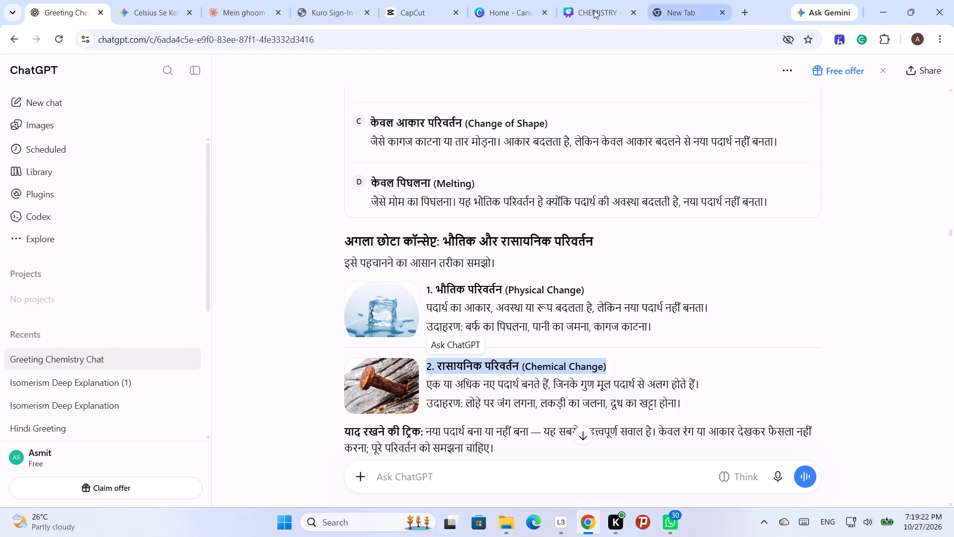
Switch to the CHEMISTRY presentation and paste the heading "2. रासायनिक परिवर्तन (Chemical Change)" on page 4.
left_click(593, 9)
key("ctrl+v")
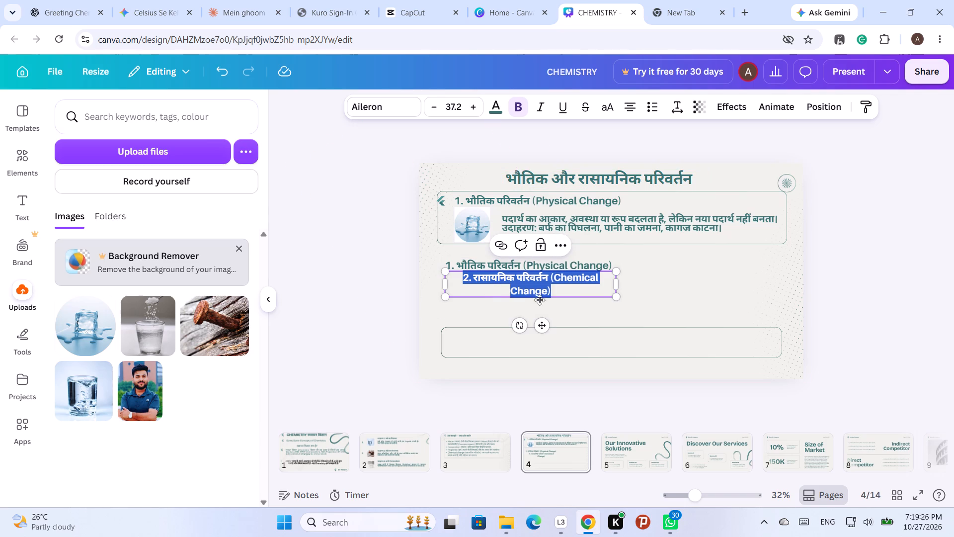
Move the Chemical Change heading aside and delete the duplicate "1. भौतिक परिवर्तन (Physical Change)" heading below the framed section.
left_click_drag(543, 323, 632, 339)
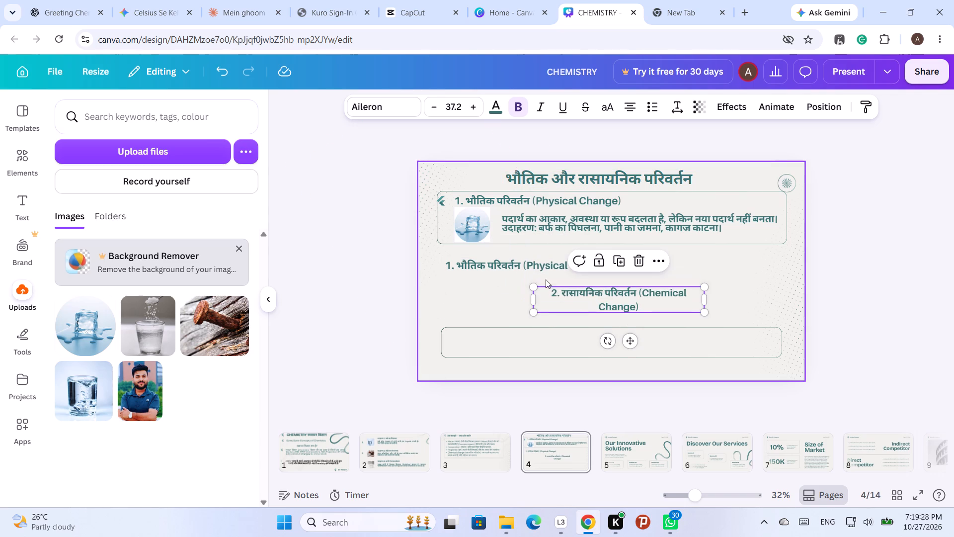
left_click(537, 270)
key("Delete")
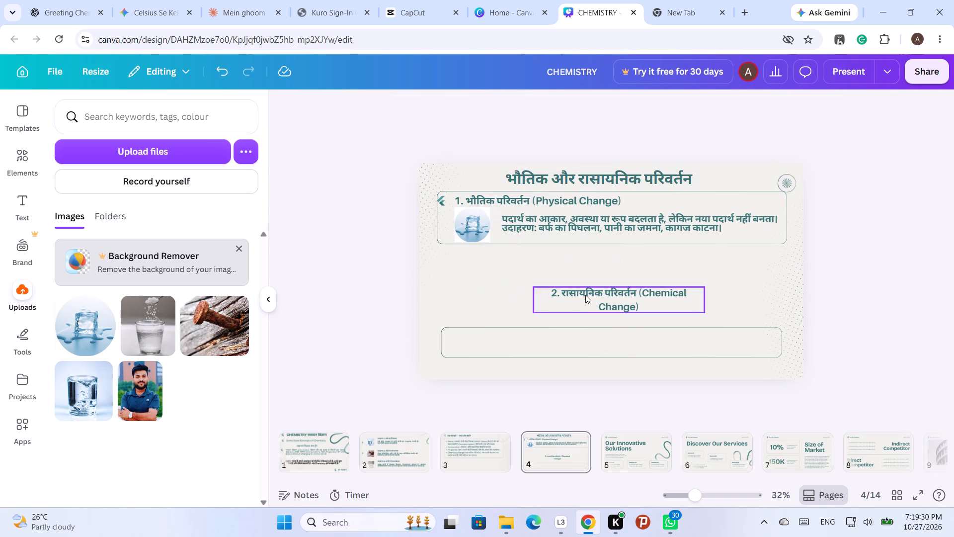
Place the Chemical Change heading just below the framed Physical Change section and widen its text box to fit one line.
left_click(585, 295)
left_click_drag(628, 340, 545, 313)
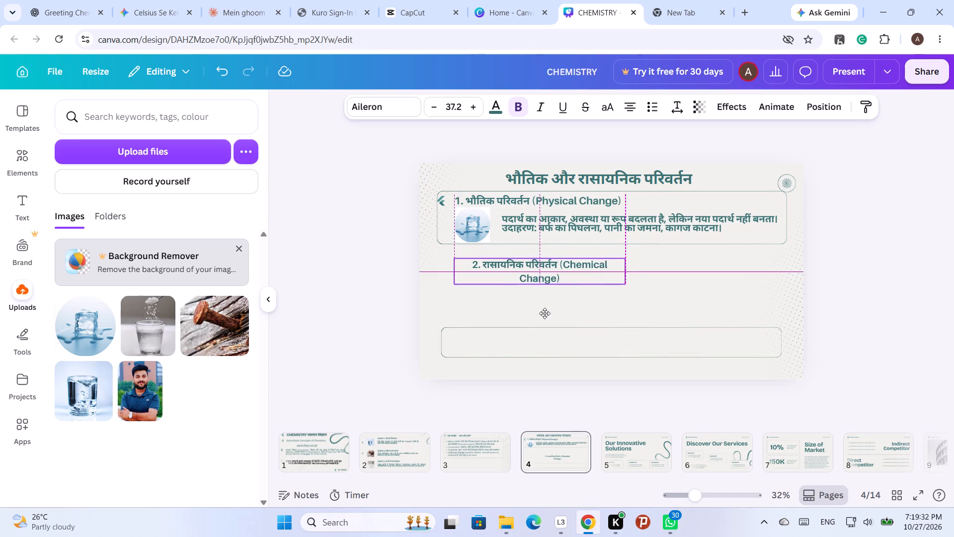
left_click_drag(545, 313, 537, 314)
left_click_drag(613, 269, 665, 268)
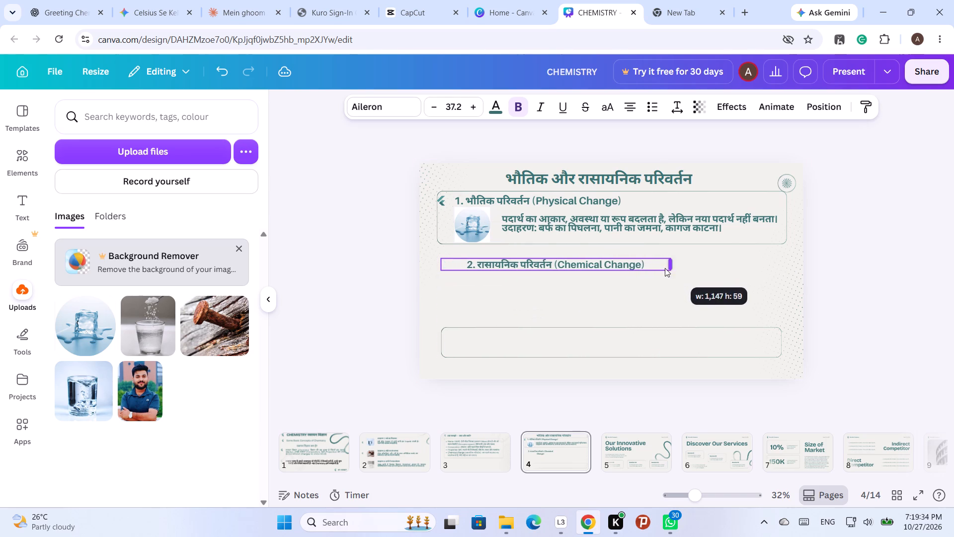
left_click_drag(665, 268, 626, 266)
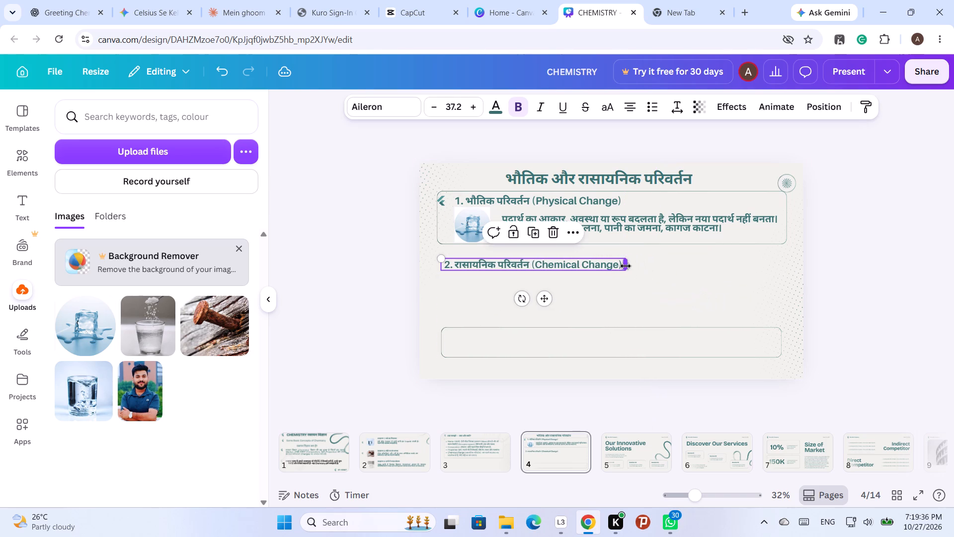
Set the Chemical Change heading's font size to 38.2, widen its box to about 1,020, and align its text with the Physical Change heading.
triple_click(470, 109)
left_click(470, 109)
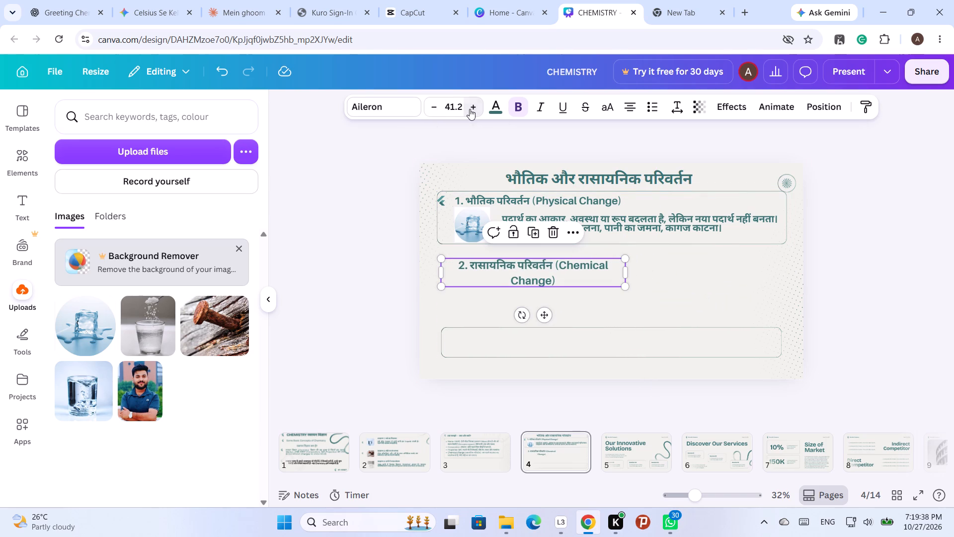
left_click(470, 109)
left_click_drag(626, 271, 654, 273)
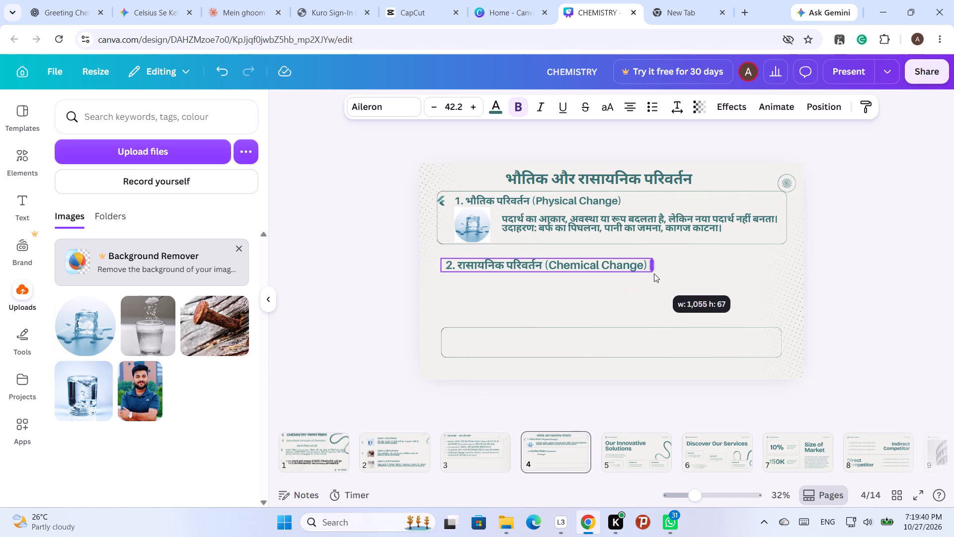
left_click_drag(654, 273, 647, 277)
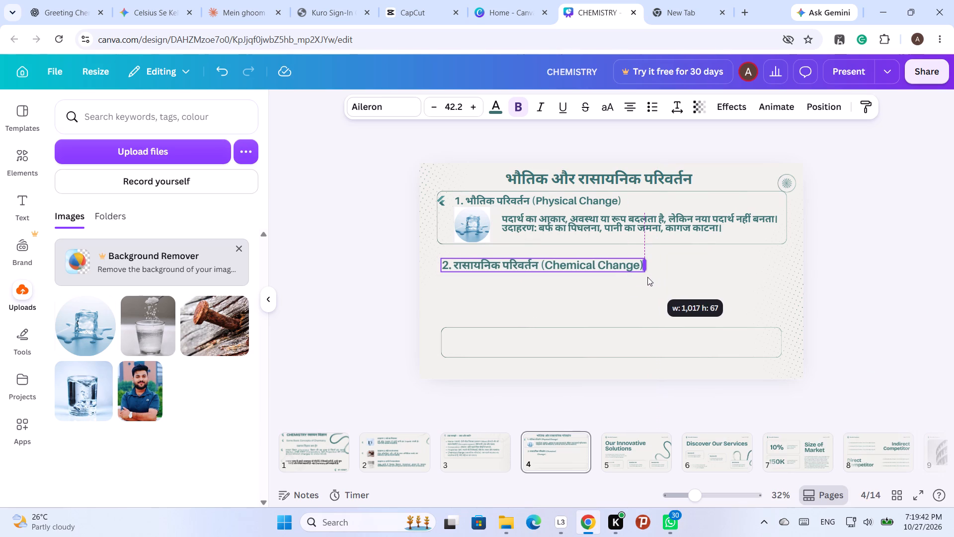
left_click_drag(647, 277, 645, 278)
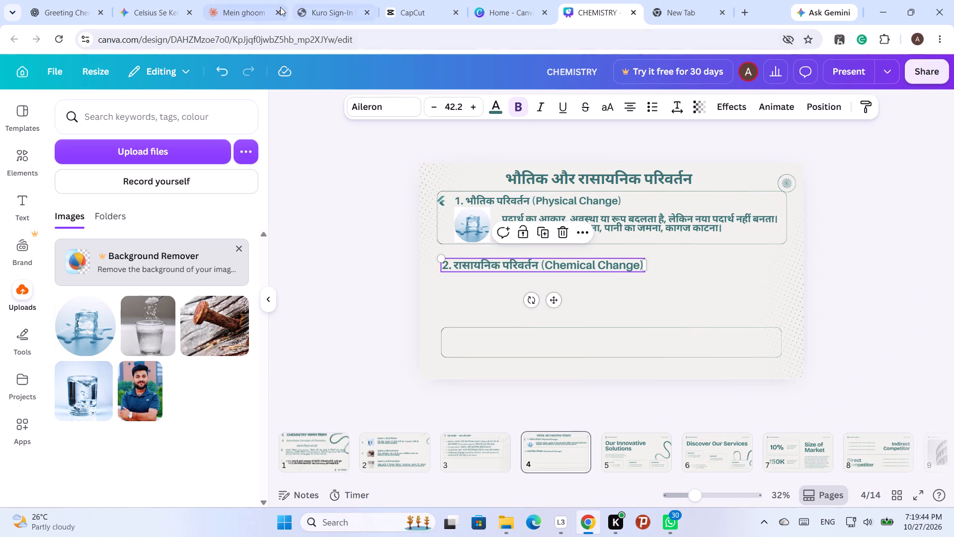
left_click(437, 110)
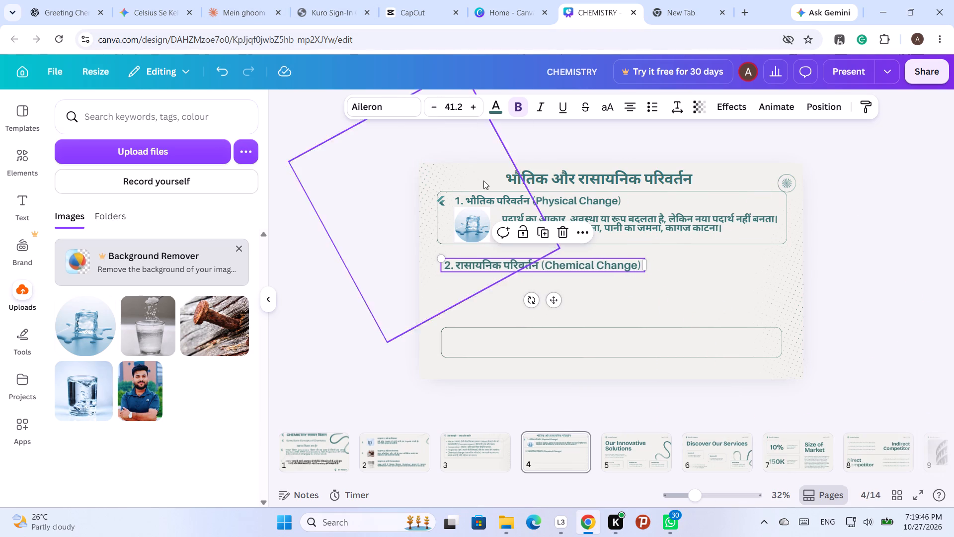
left_click(497, 203)
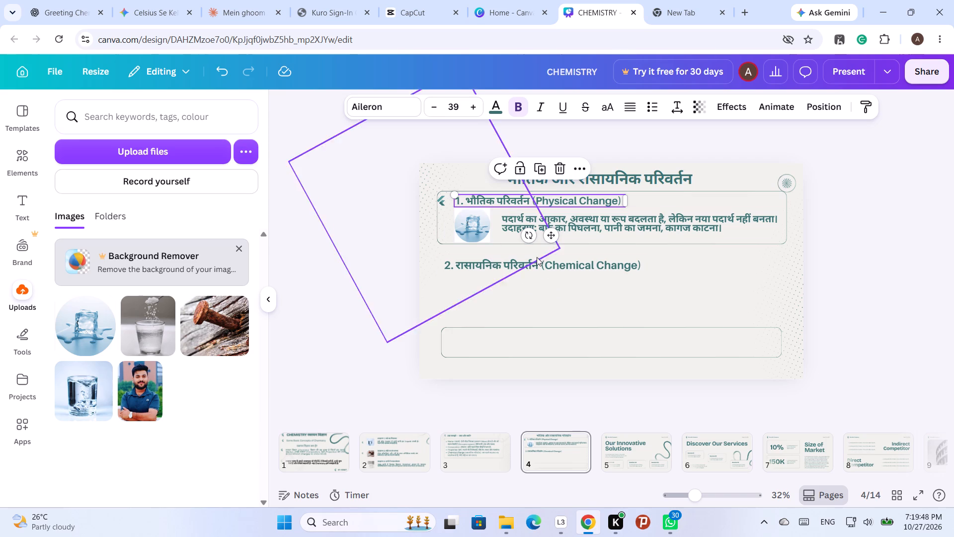
left_click(540, 268)
double_click(435, 110)
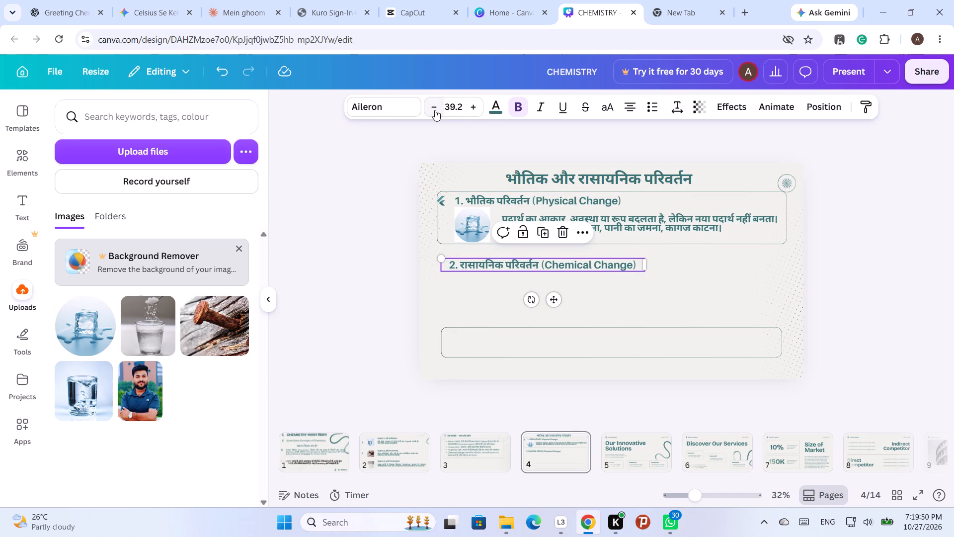
left_click(435, 110)
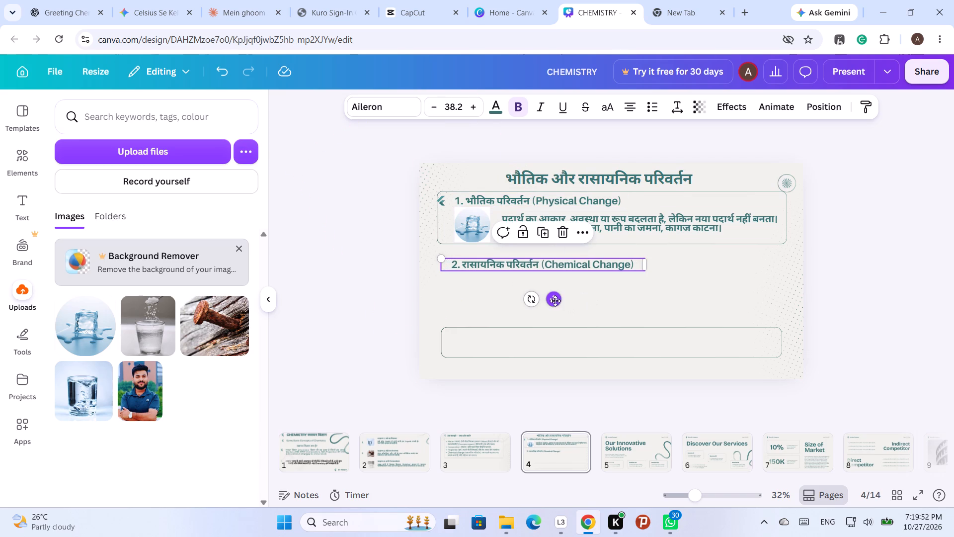
left_click(555, 301)
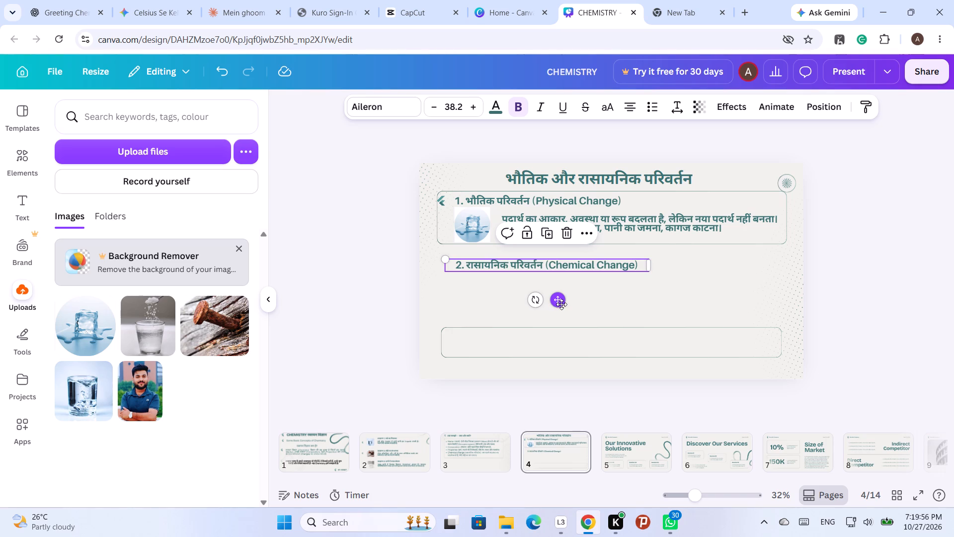
Duplicate the small arrow ornament beside the Physical Change heading and place the copy in front of the Chemical Change heading.
left_click(442, 202)
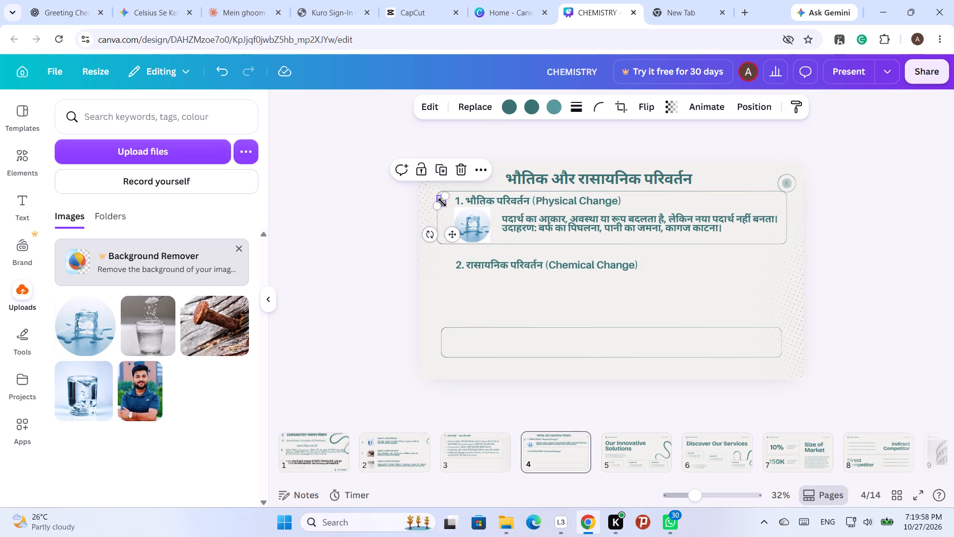
left_click(443, 170)
left_click_drag(456, 237, 445, 283)
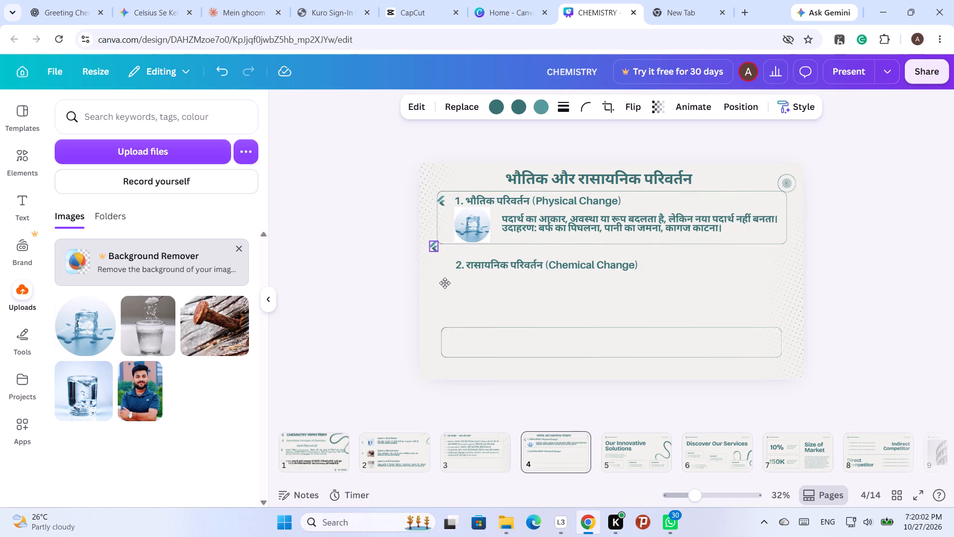
left_click_drag(445, 283, 452, 298)
left_click(654, 303)
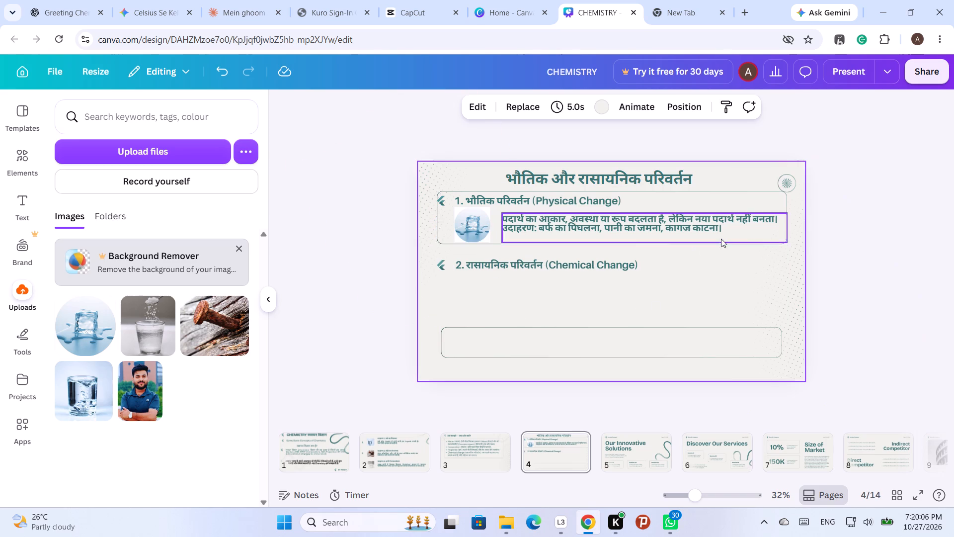
Duplicate the frame around the Physical Change section and place the copy around the Chemical Change heading, aligned with the upper frame.
left_click(776, 244)
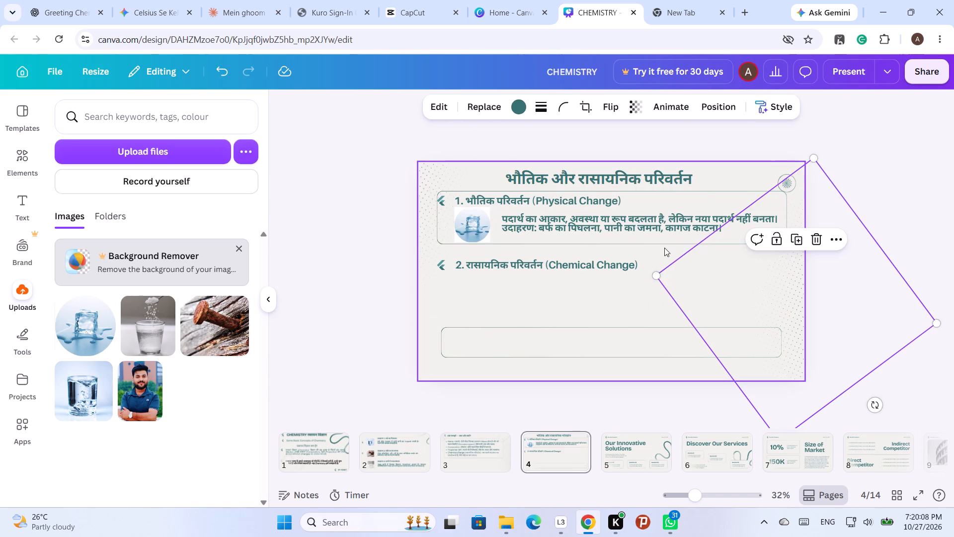
left_click(662, 244)
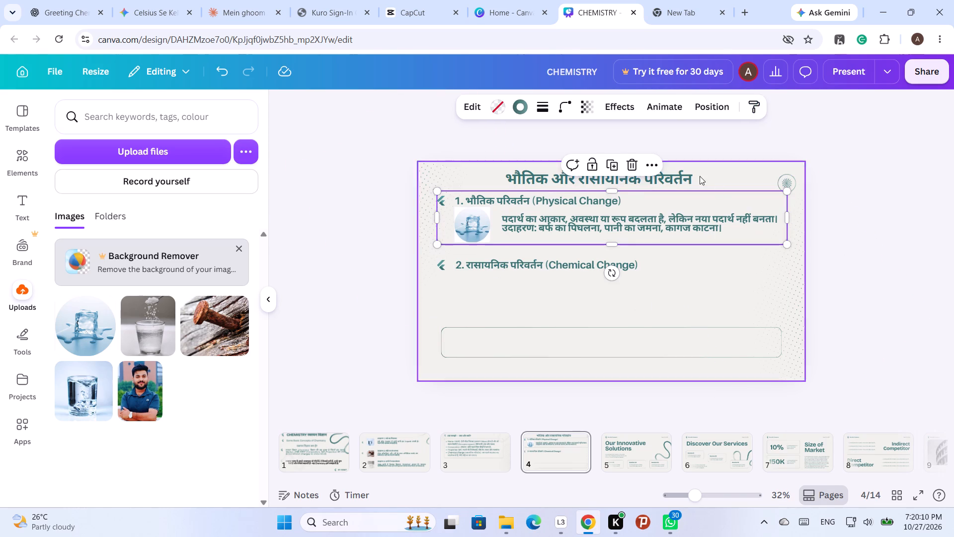
left_click(613, 166)
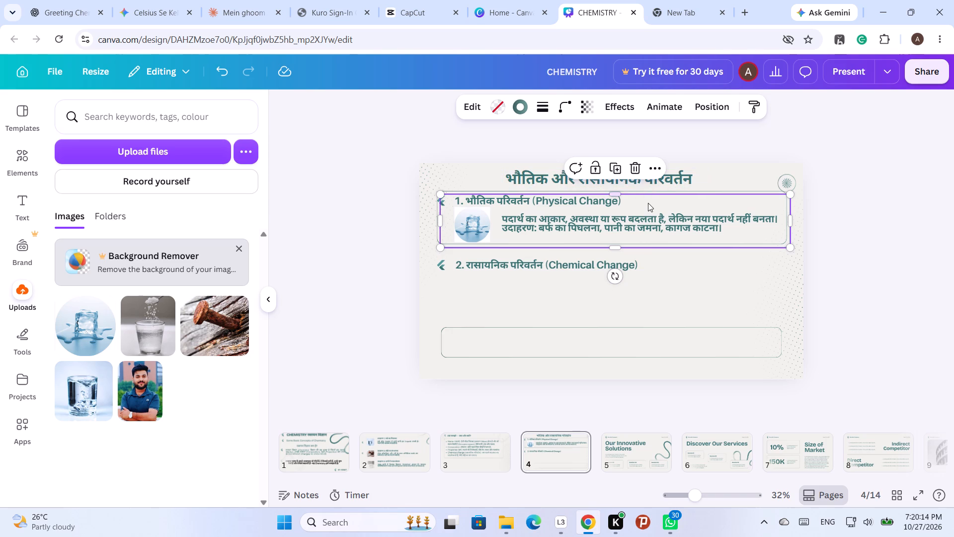
left_click_drag(648, 203, 638, 261)
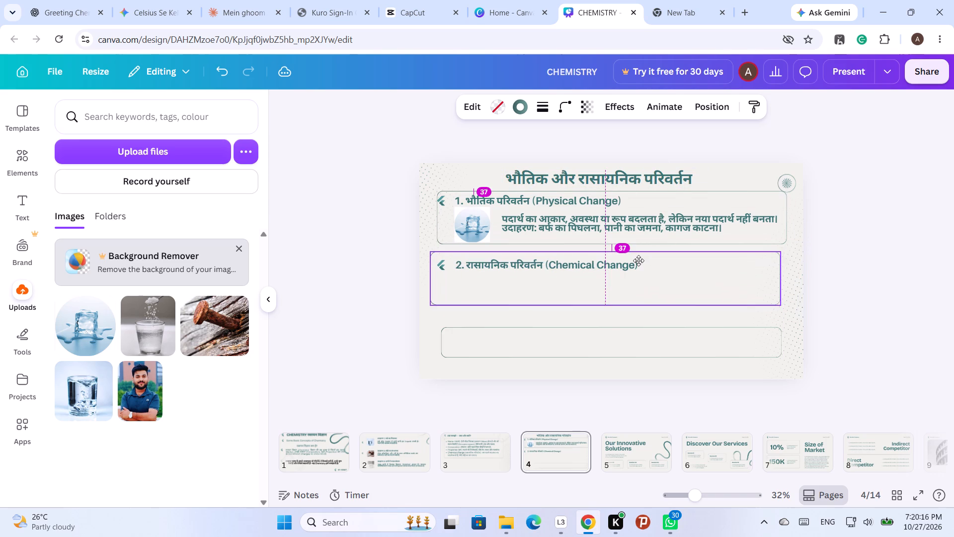
left_click_drag(638, 261, 643, 264)
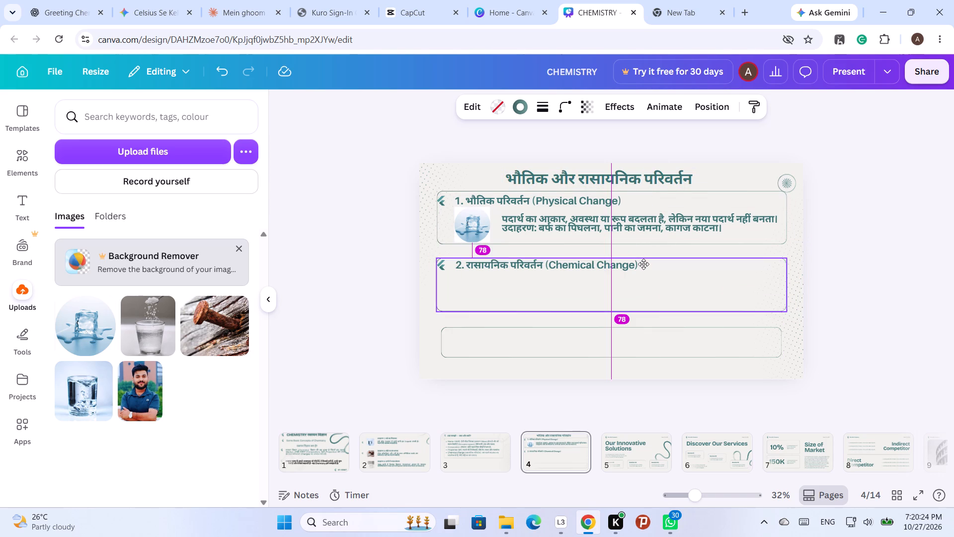
left_click_drag(643, 264, 645, 264)
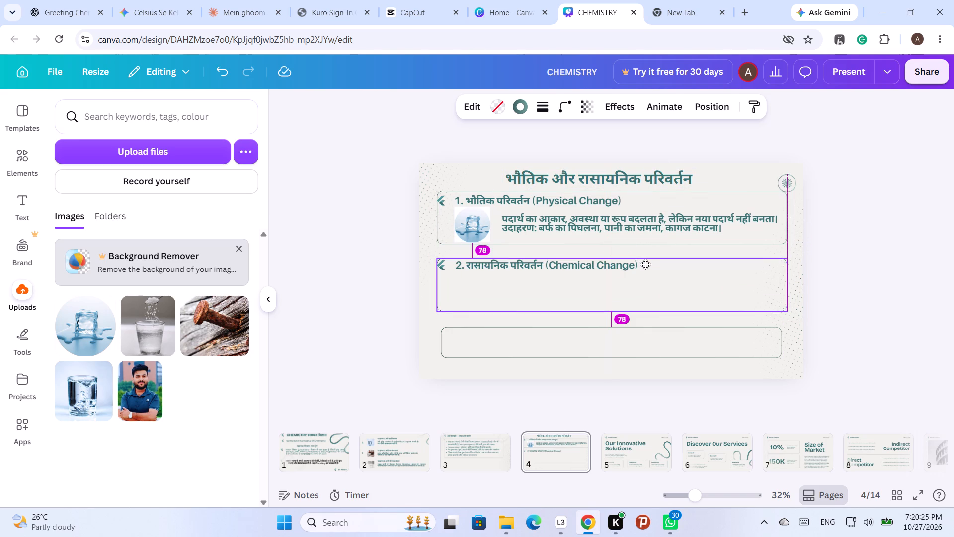
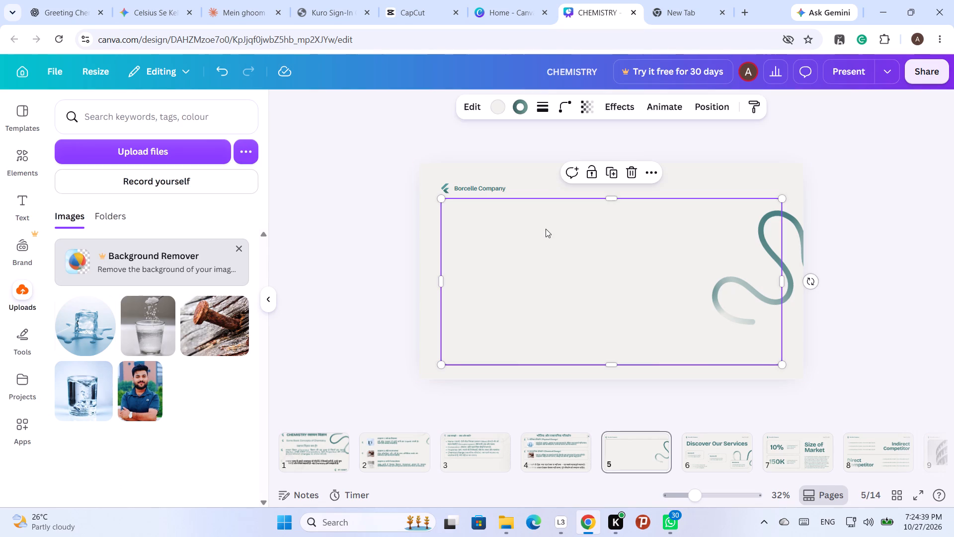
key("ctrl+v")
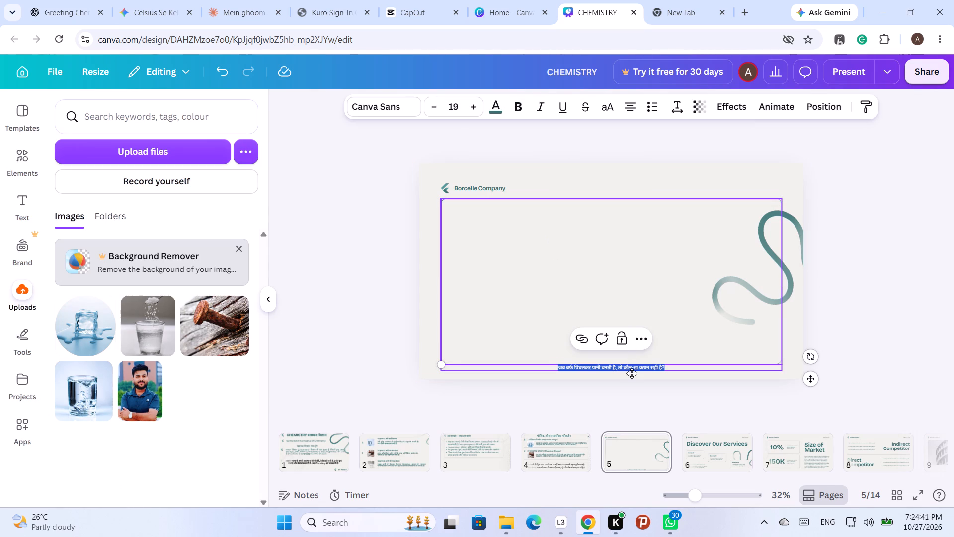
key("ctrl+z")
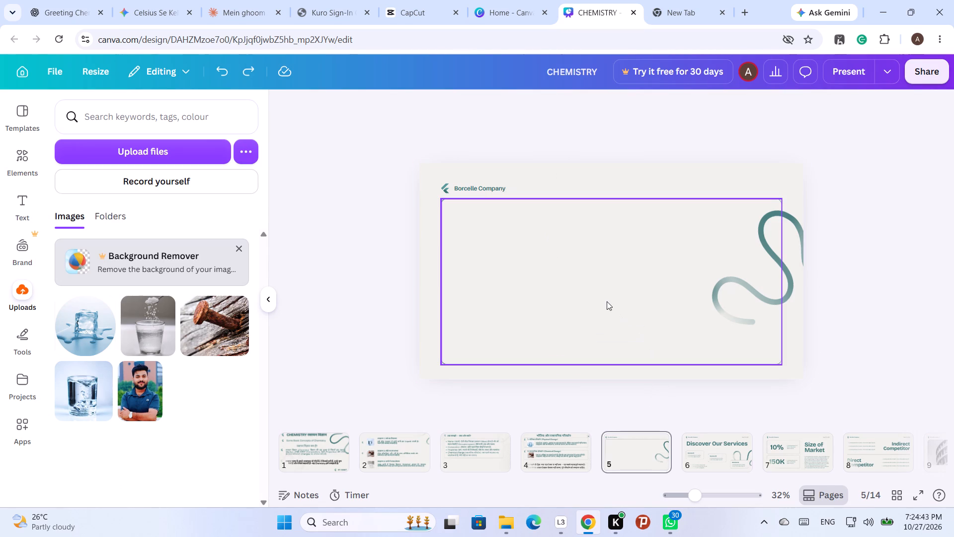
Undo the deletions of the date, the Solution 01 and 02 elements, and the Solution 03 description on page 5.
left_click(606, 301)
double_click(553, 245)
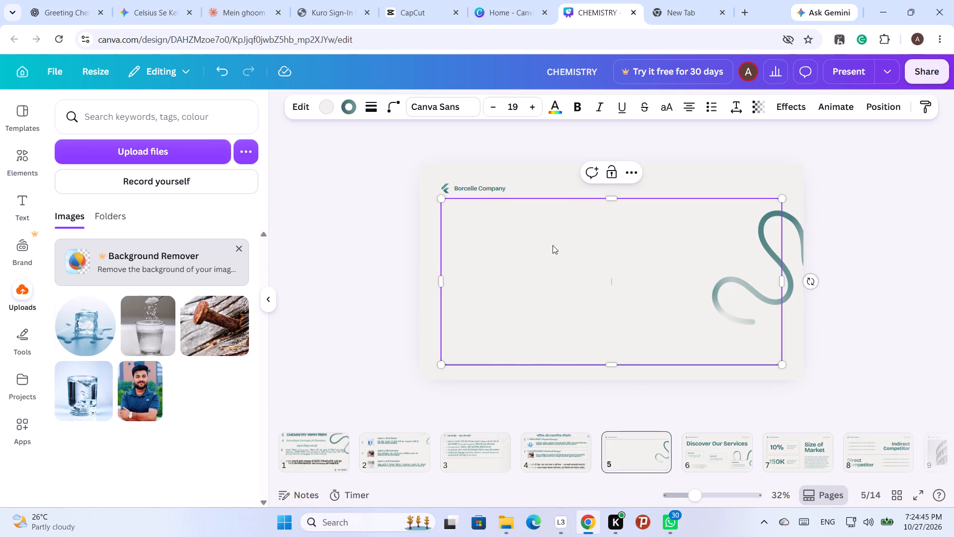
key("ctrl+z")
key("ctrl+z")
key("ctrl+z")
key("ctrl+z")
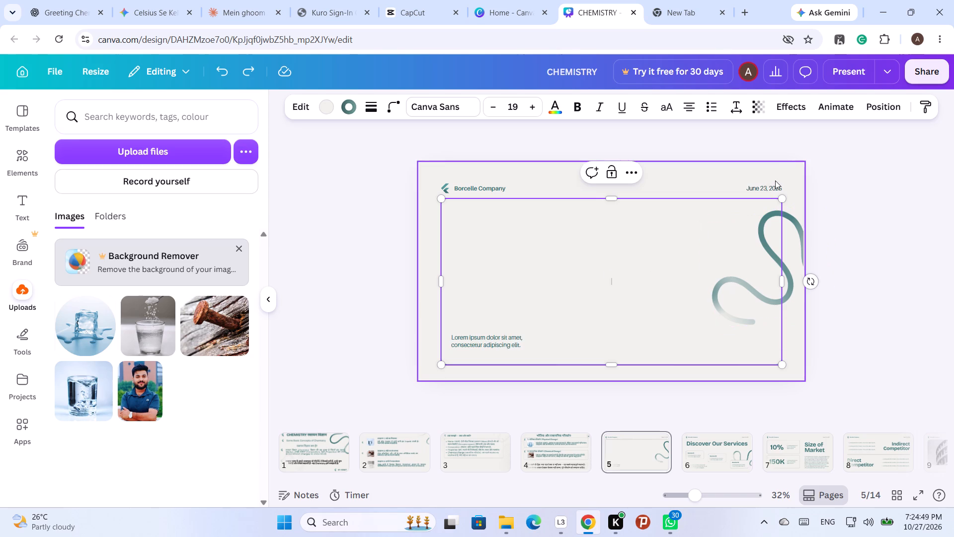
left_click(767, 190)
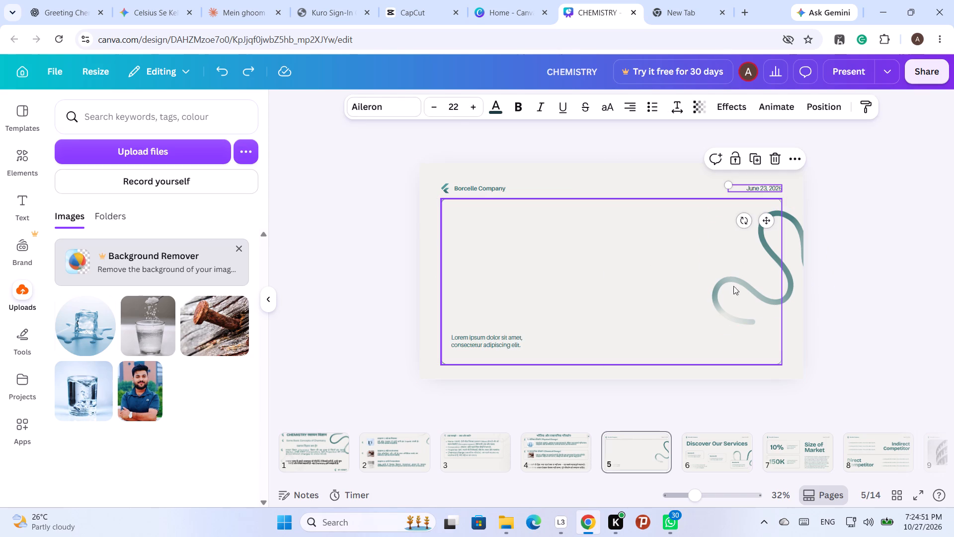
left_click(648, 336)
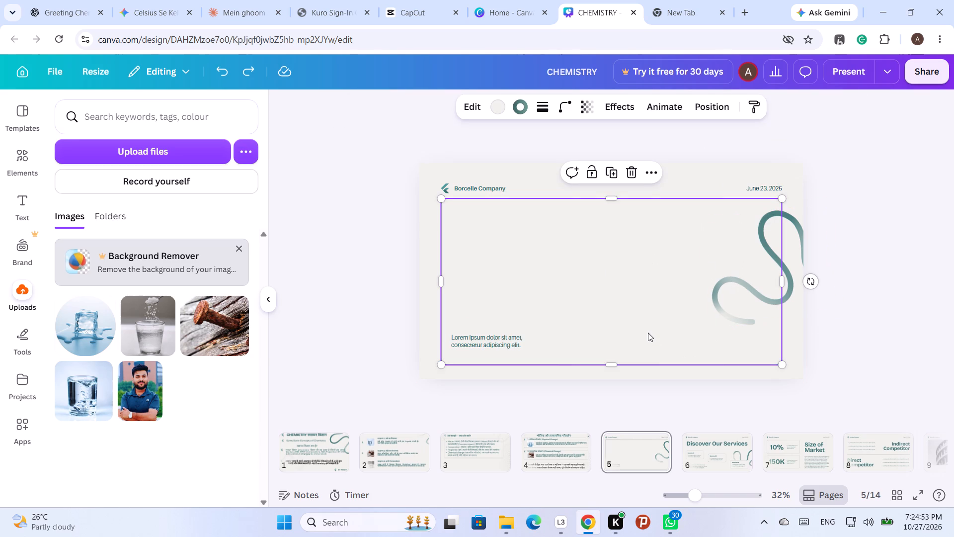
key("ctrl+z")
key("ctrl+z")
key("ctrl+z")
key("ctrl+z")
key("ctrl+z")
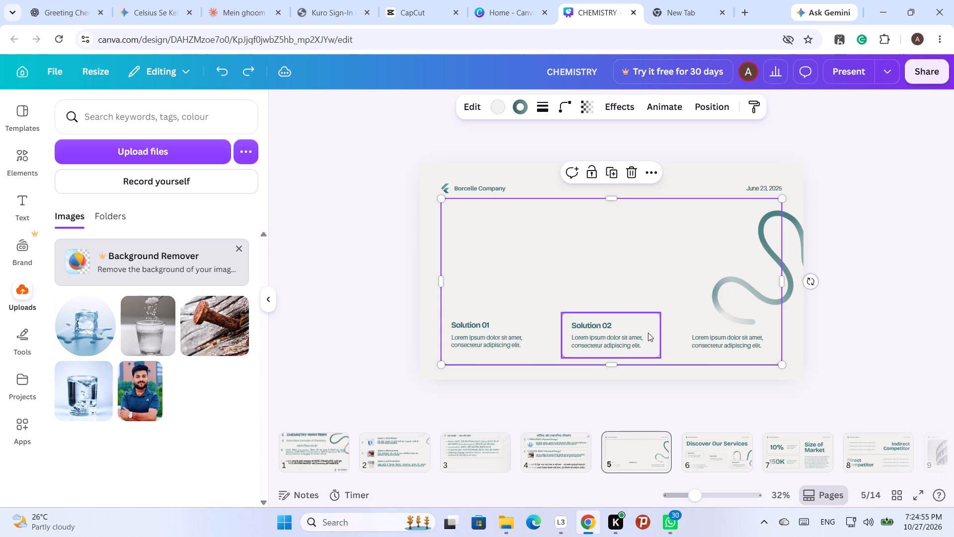
Undo one more deletion on page 5, the one affecting the small solution frames.
key("ctrl+z")
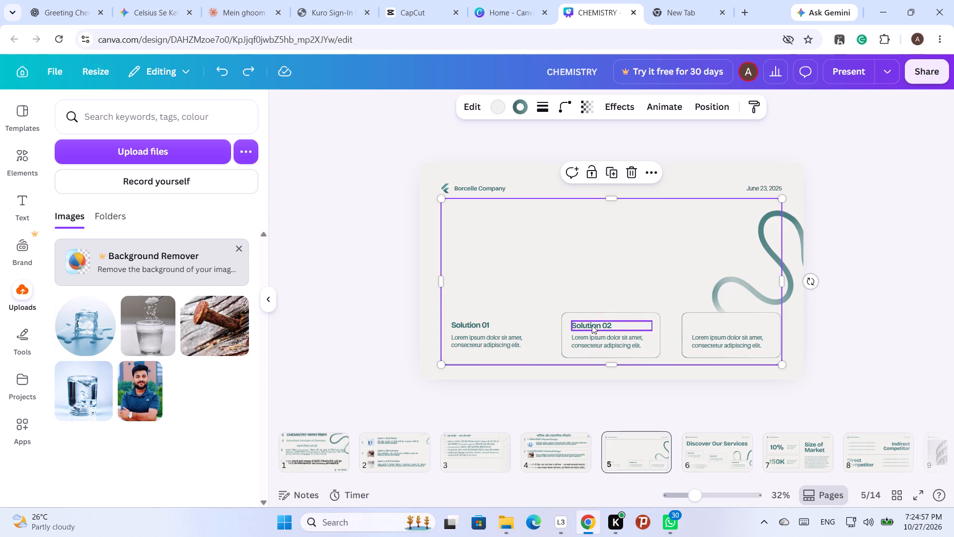
Move the "Solution 01" heading up into the top-left corner of the large frame on page 5.
left_click(481, 325)
left_click_drag(514, 360, 523, 252)
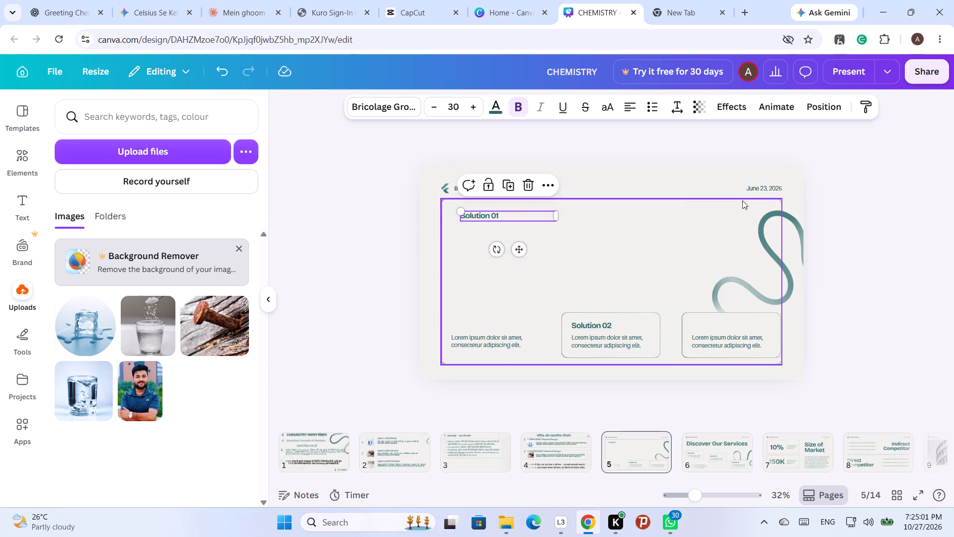
Delete the header date, the three Lorem ipsum descriptions, and the Solution 02 heading and its small frame from page 5.
left_click(760, 187)
left_click(776, 159)
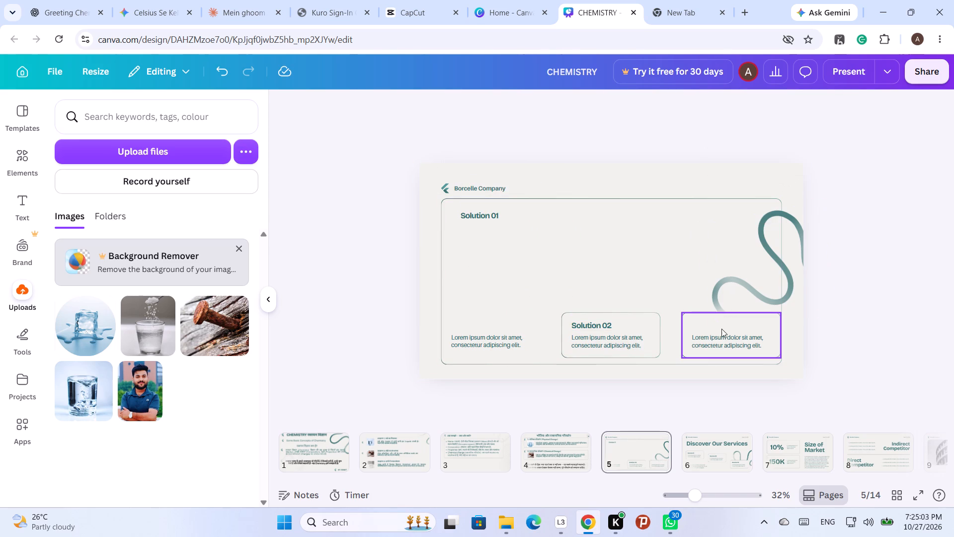
left_click(715, 333)
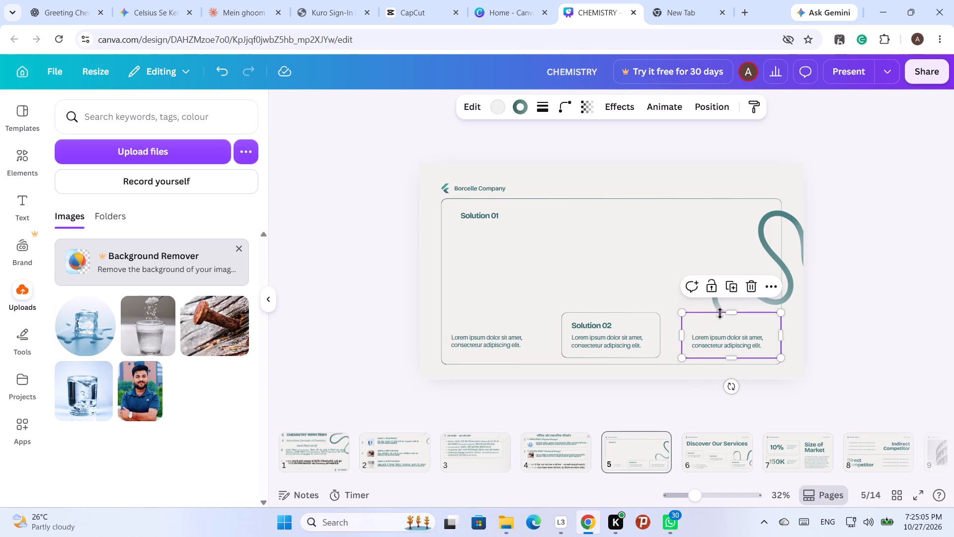
left_click(740, 345)
left_click(756, 306)
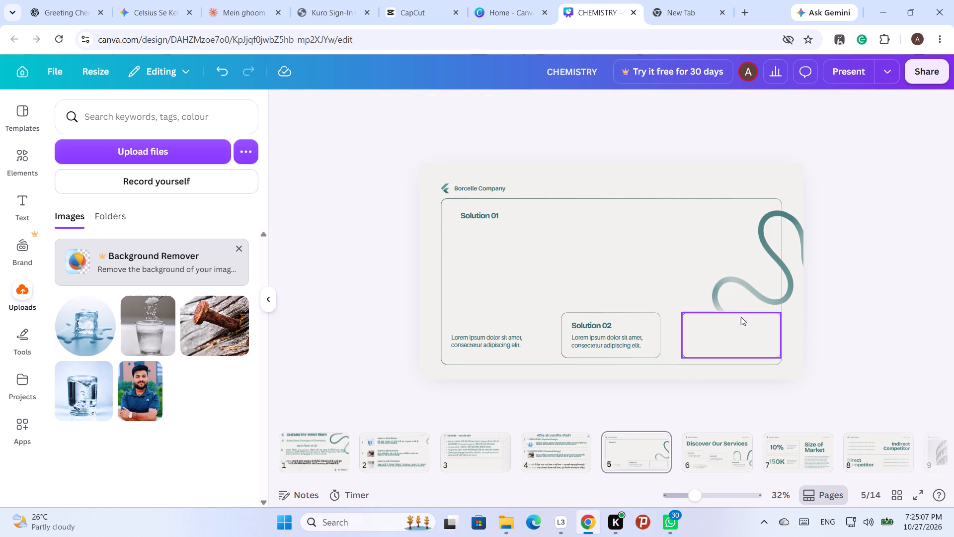
left_click(631, 353)
left_click(634, 288)
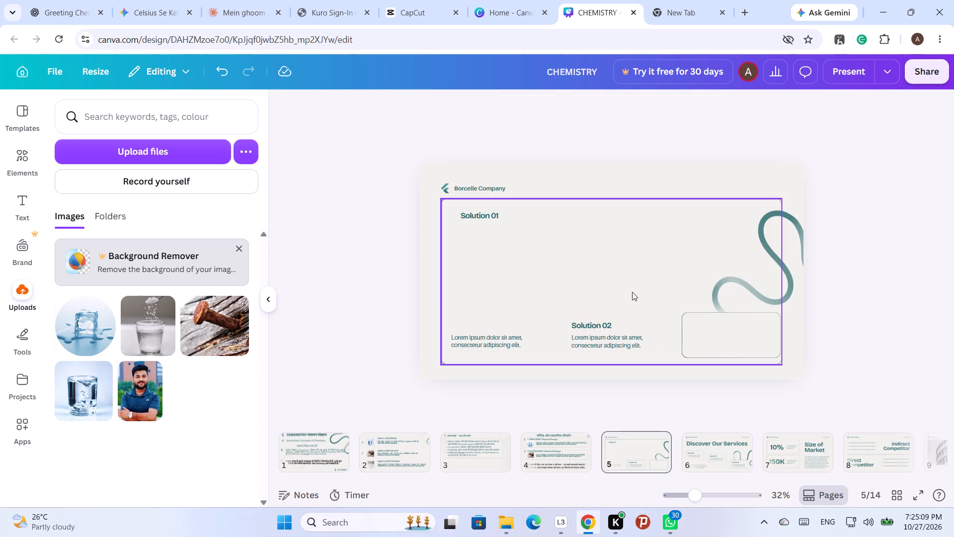
left_click(615, 334)
left_click(632, 306)
left_click(605, 327)
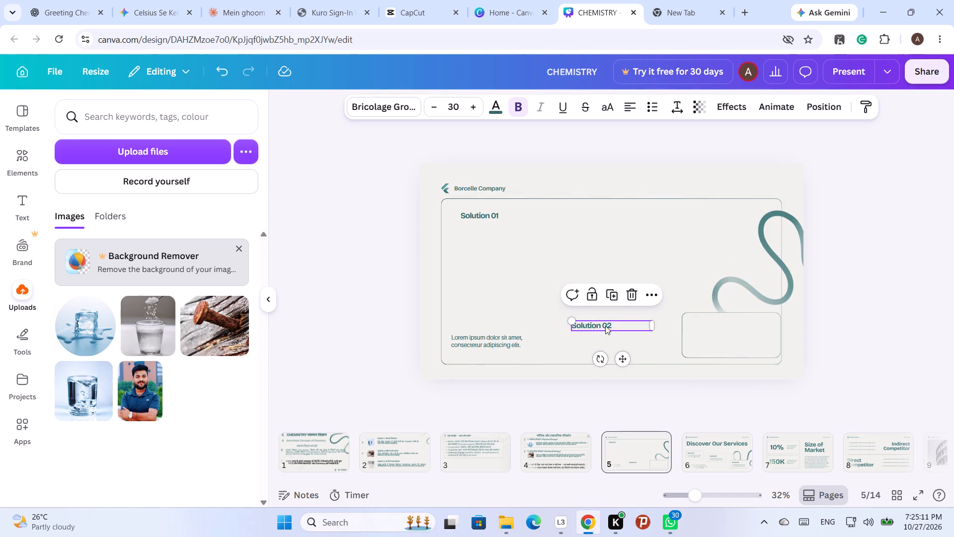
left_click(635, 295)
left_click(521, 343)
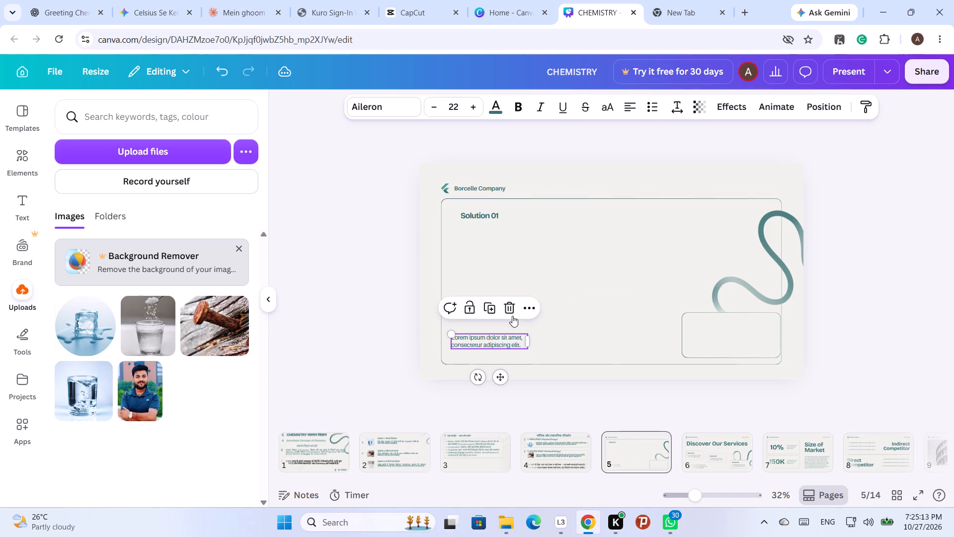
left_click(504, 312)
Replace the "Solution 01" heading text with the copied question "जब बर्फ पिघलकर पानी बनती है, तो कौन-सा कथन सही है?".
left_click(494, 221)
left_click(493, 216)
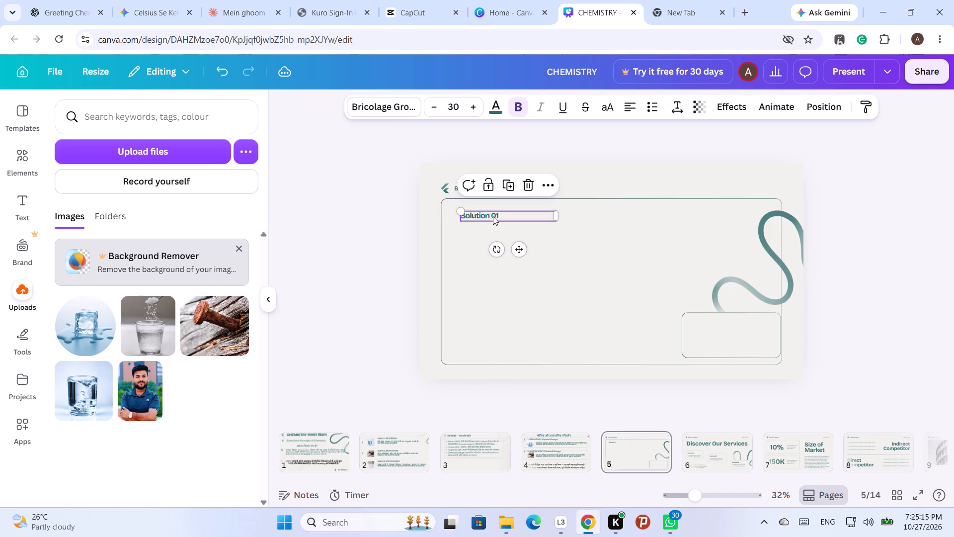
double_click(493, 216)
key("ctrl+v")
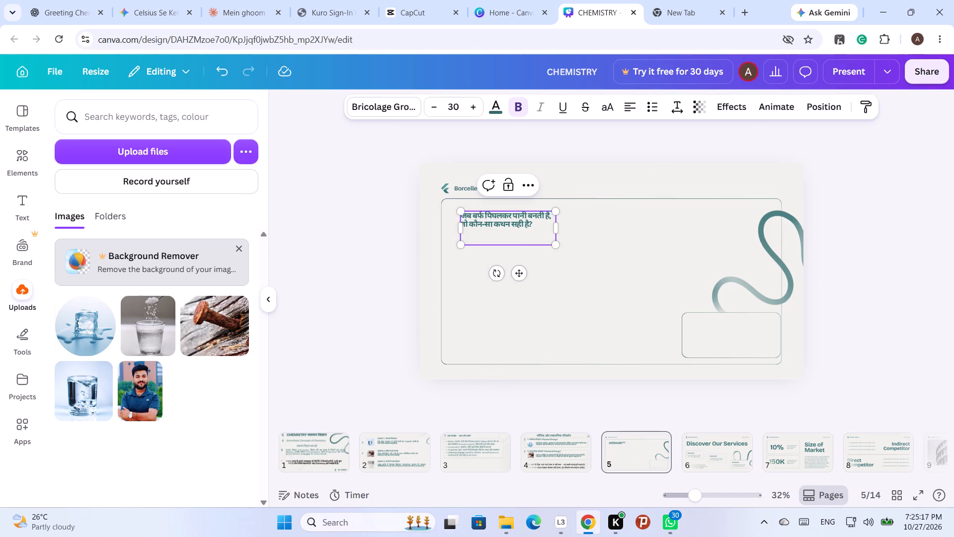
Widen the question's text box to about 1,228 so it fits on one line, and remove the trailing blank lines.
left_click_drag(558, 233, 709, 218)
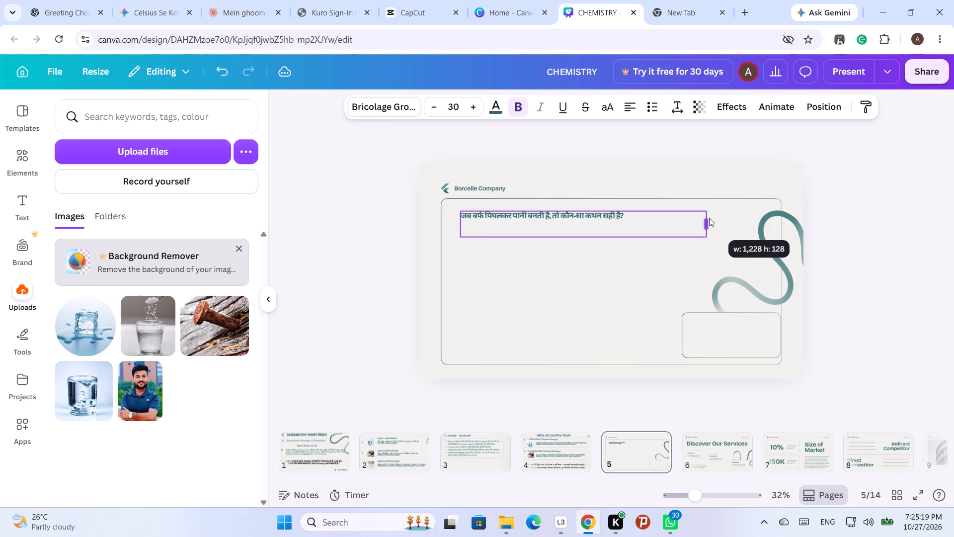
left_click_drag(709, 218, 709, 209)
left_click(664, 226)
left_click(663, 234)
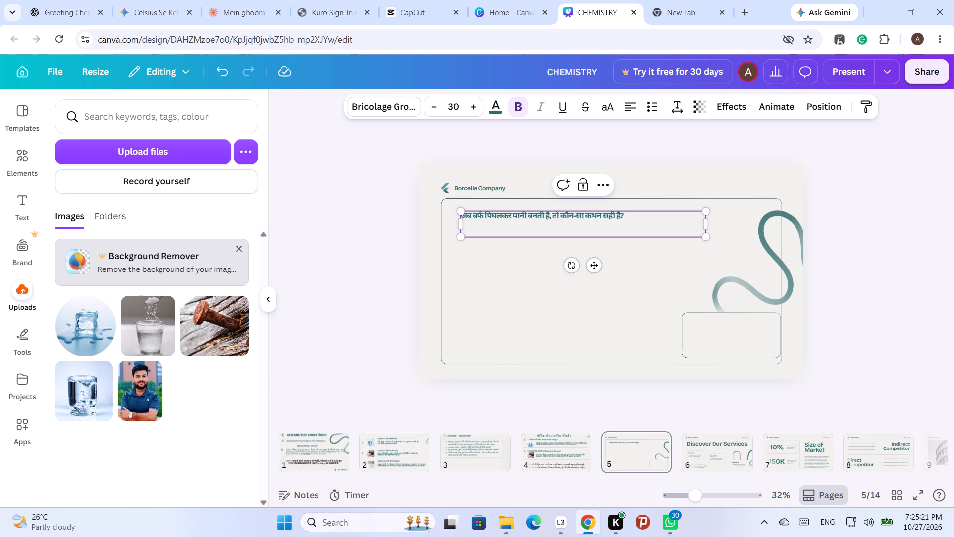
key("BackSpace")
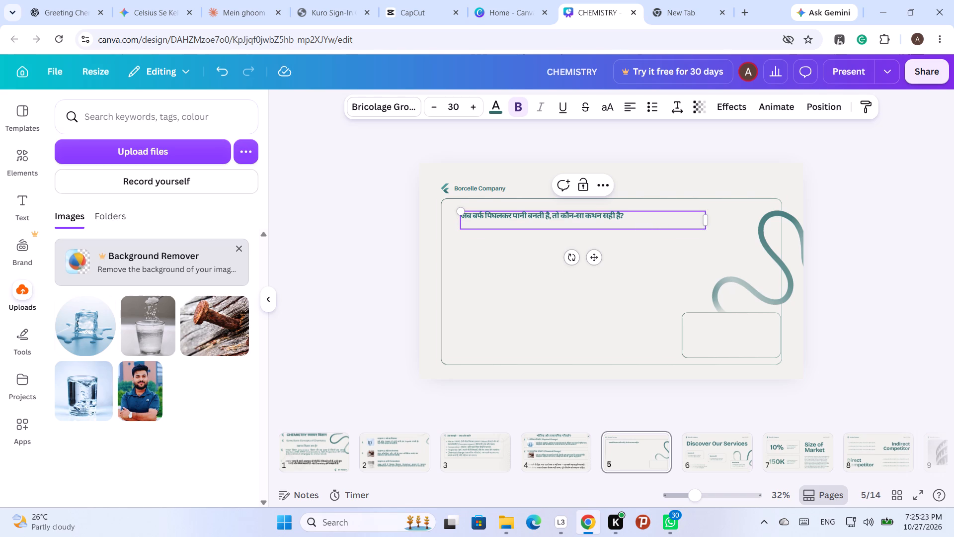
left_click(641, 227)
key("BackSpace")
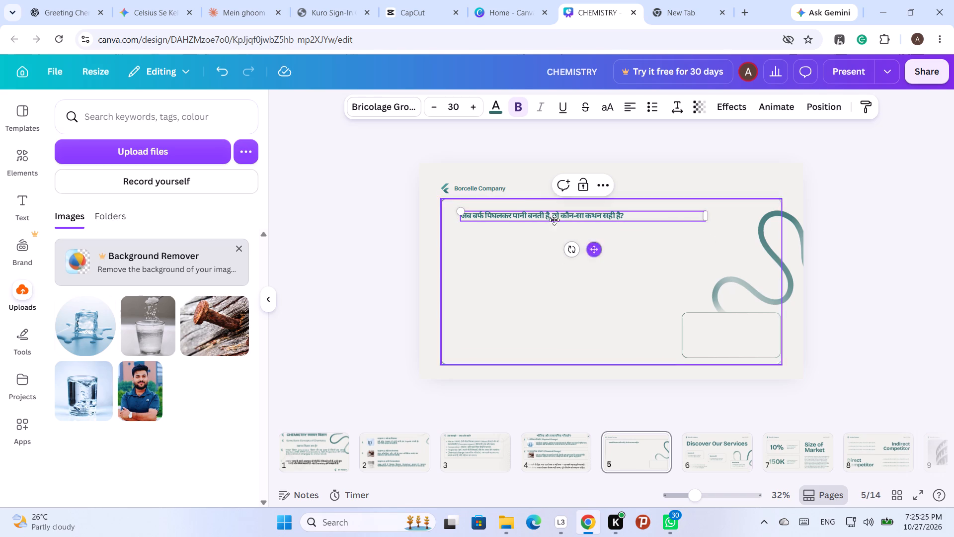
Increase the question text's font size to about 44.
triple_click(472, 111)
triple_click(472, 111)
triple_click(472, 111)
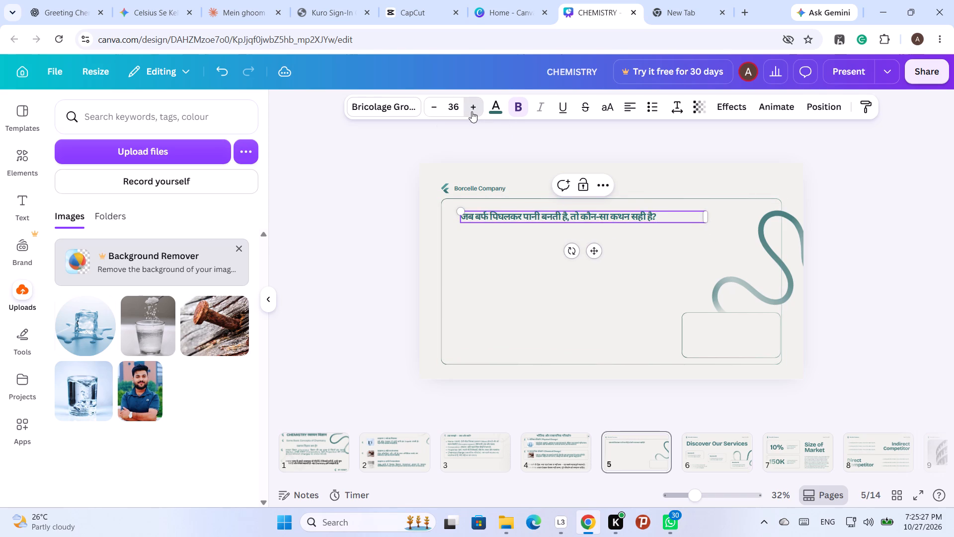
triple_click(472, 111)
double_click(472, 111)
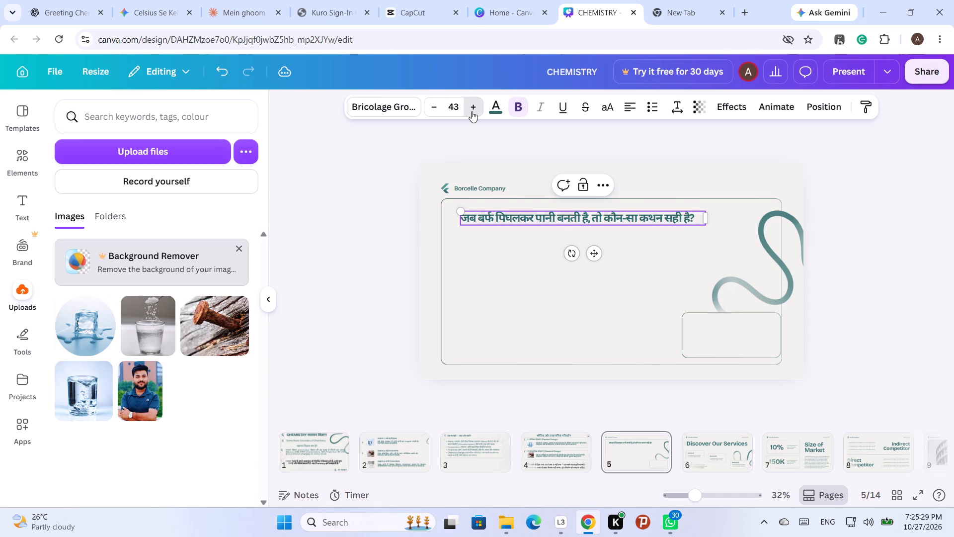
Duplicate the header's arrow logo and place the copy just before the question as a bullet.
left_click(449, 189)
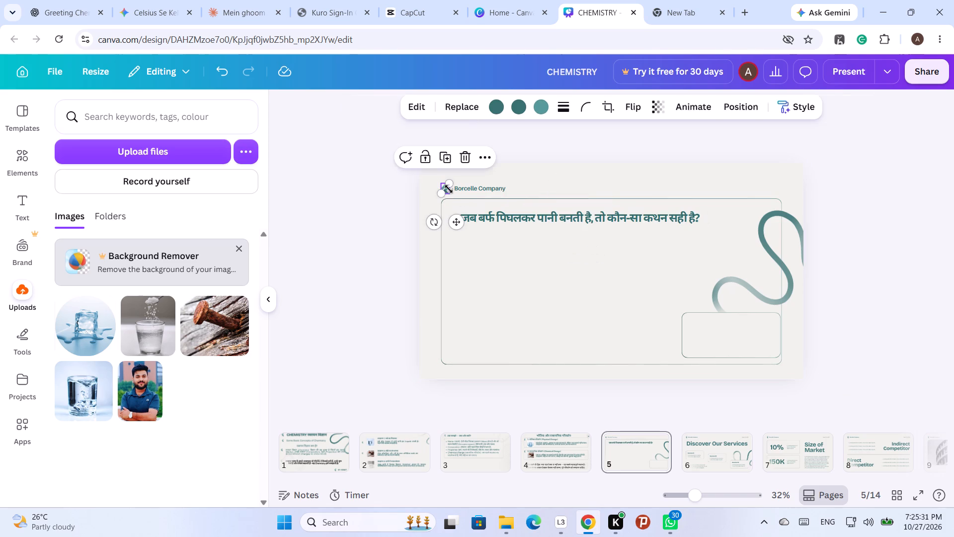
left_click(446, 157)
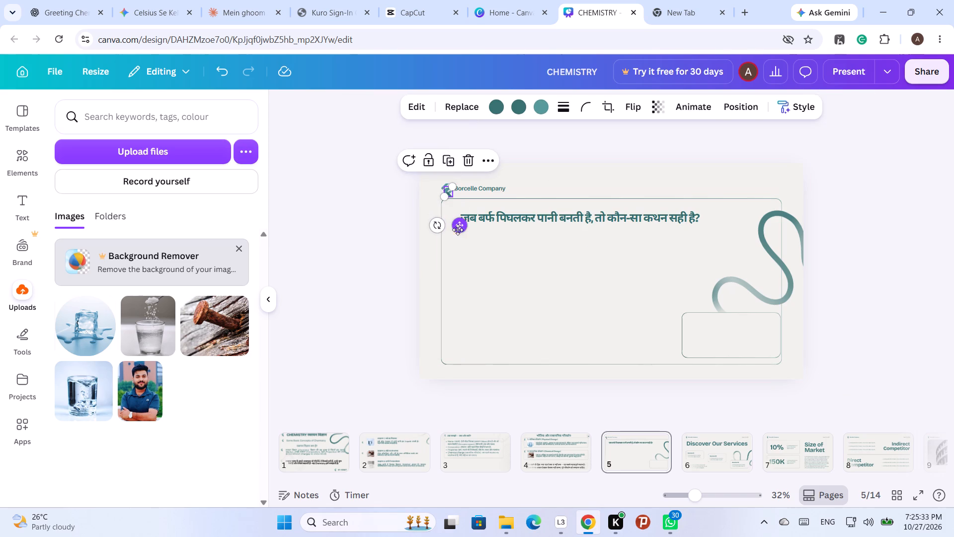
left_click_drag(459, 226, 465, 251)
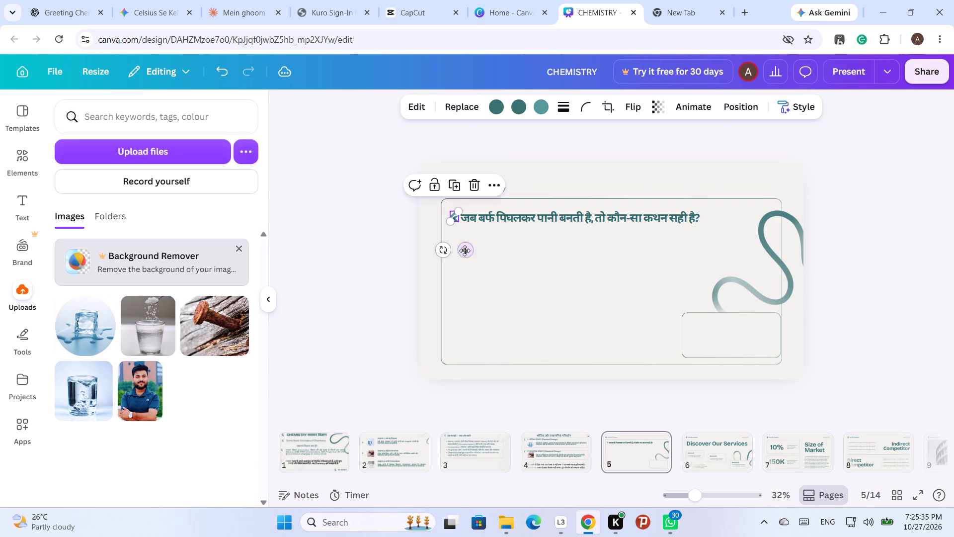
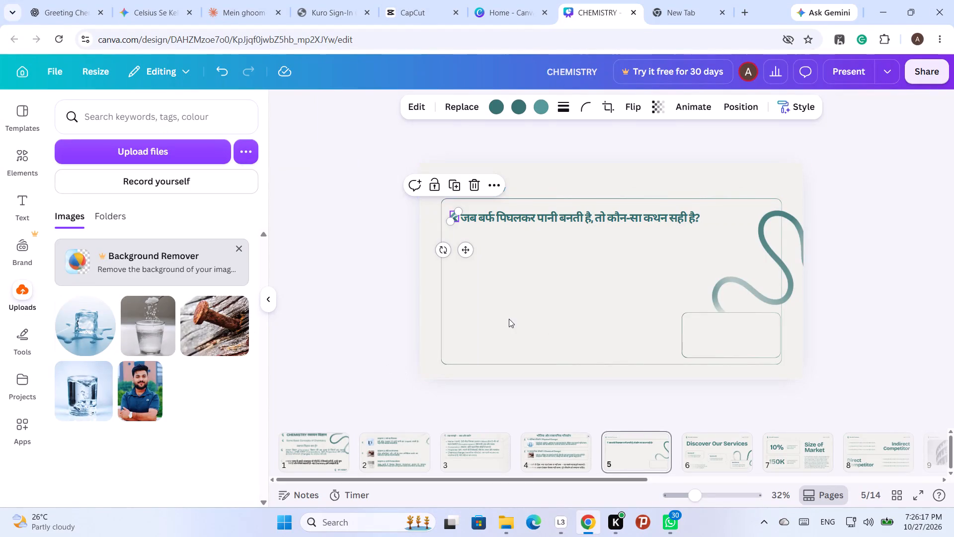
Duplicate the question text and place the copy directly below the original question on page 5.
left_click(952, 211)
left_click(574, 217)
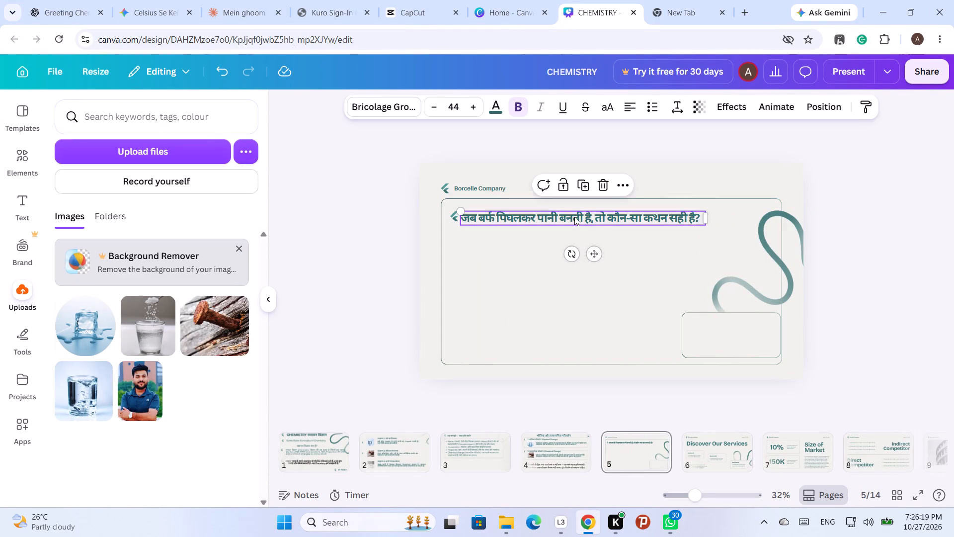
left_click(581, 189)
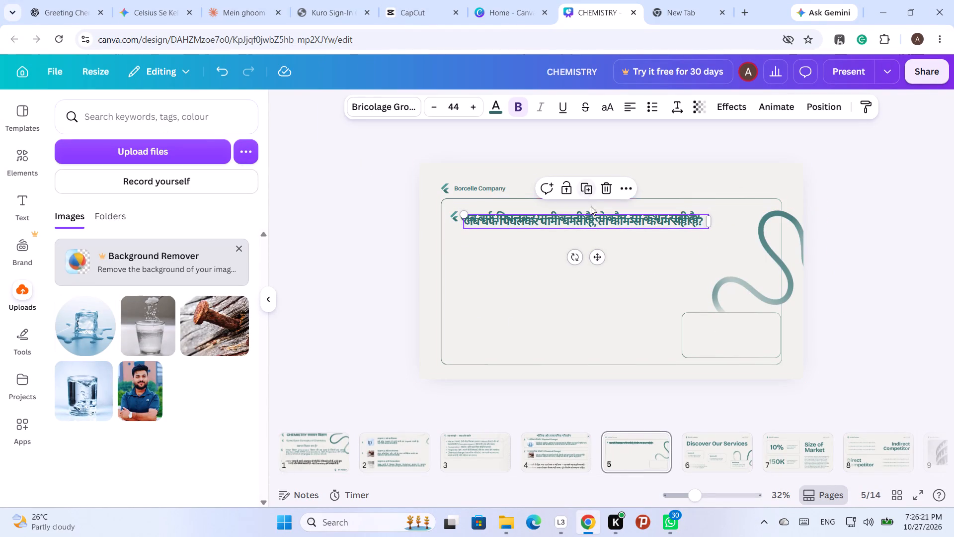
left_click_drag(599, 256, 590, 280)
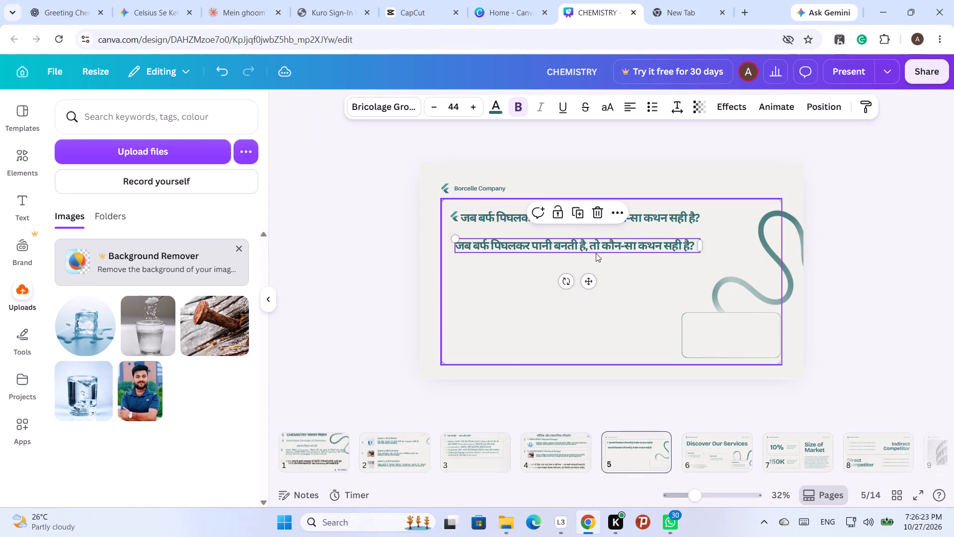
left_click(58, 0)
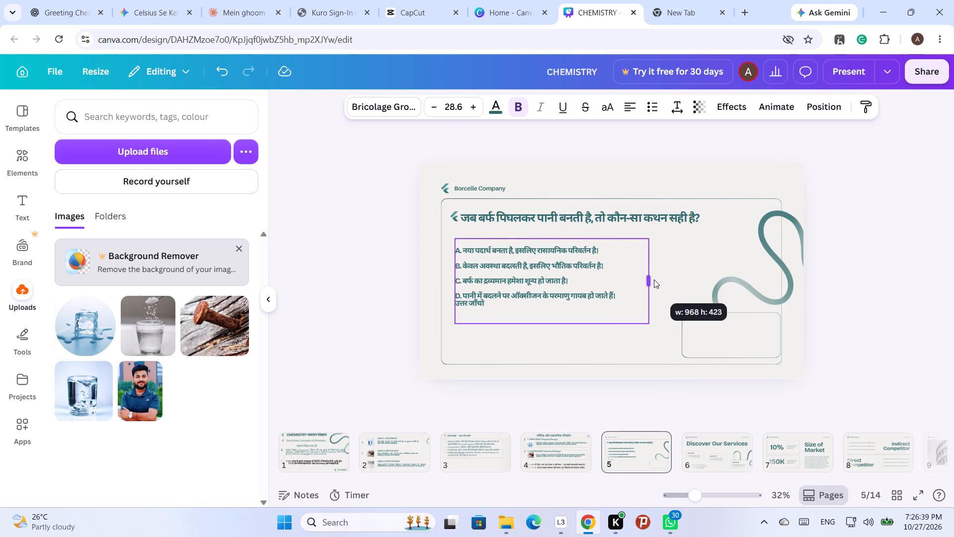
left_click_drag(654, 279, 657, 282)
Remove the stray "उत्तर जाँचो" line from the end of the options text.
left_click(506, 309)
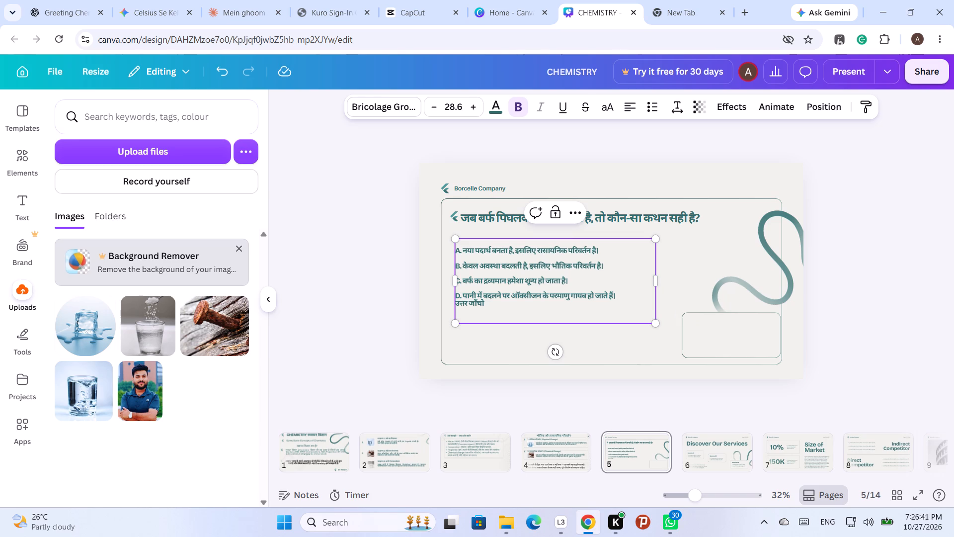
left_click(504, 307)
key("BackSpace")
key("BackSpace")
key("BackSpace")
key("BackSpace")
key("BackSpace")
key("BackSpace")
key("BackSpace")
key("BackSpace")
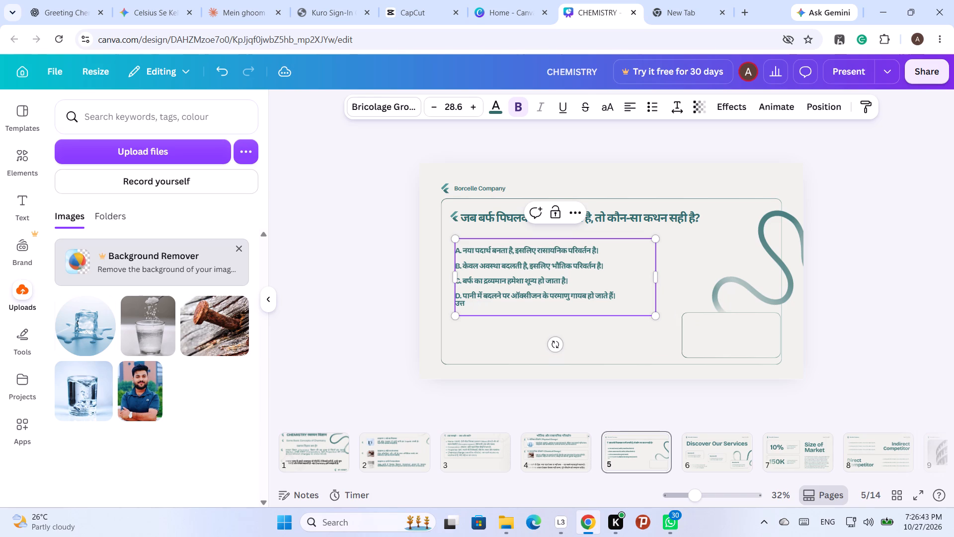
key("BackSpace")
key("BackSpace")
key("BackSpace")
key("BackSpace")
Enlarge the options text to size 40.6 and position it just below the question, slightly indented.
left_click_drag(657, 312, 685, 334)
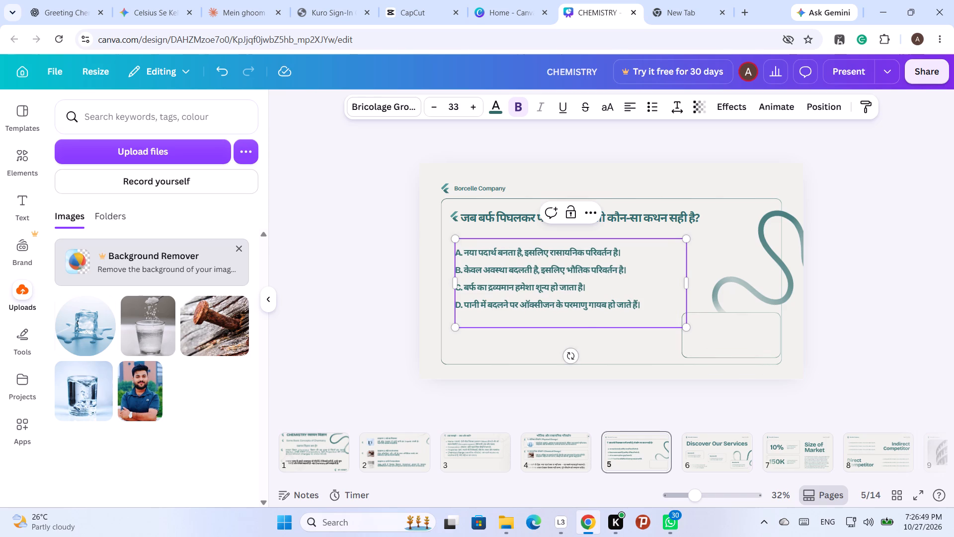
left_click_drag(585, 330, 593, 322)
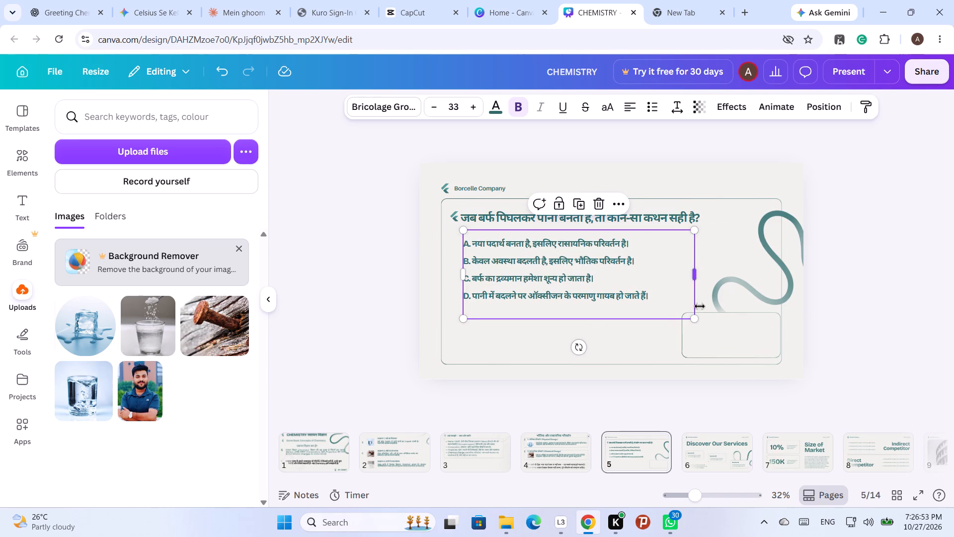
left_click_drag(698, 317, 707, 325)
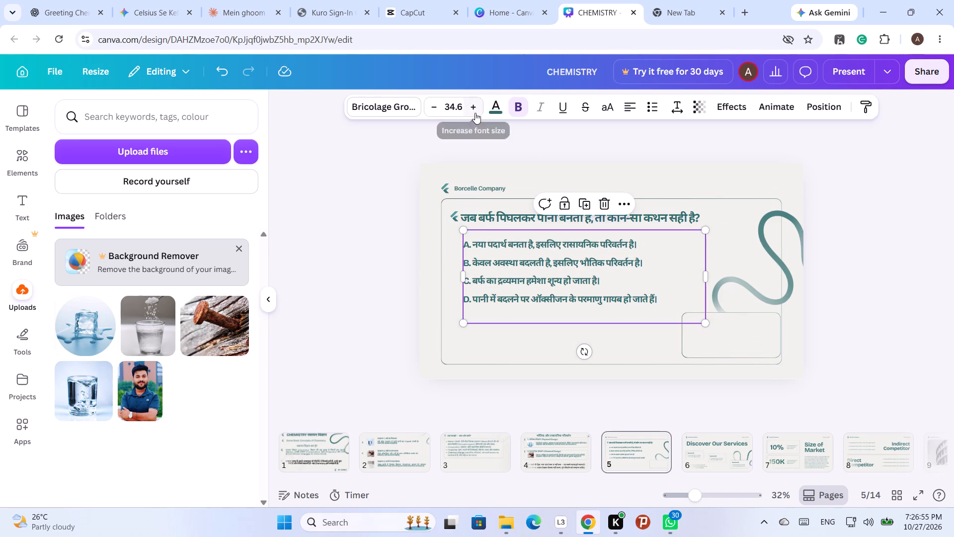
triple_click(472, 110)
double_click(472, 110)
left_click(472, 110)
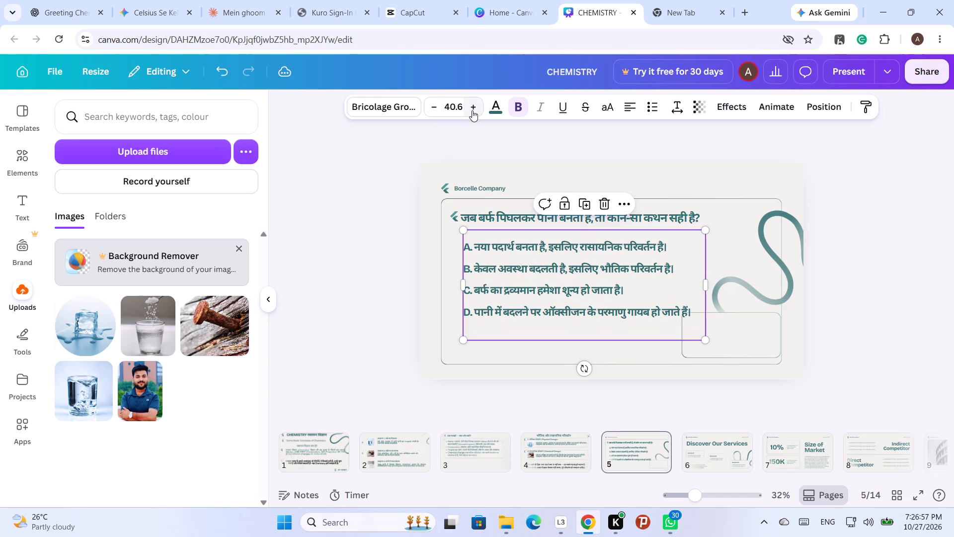
Delete the empty rounded box at the slide's lower right corner.
left_click(771, 348)
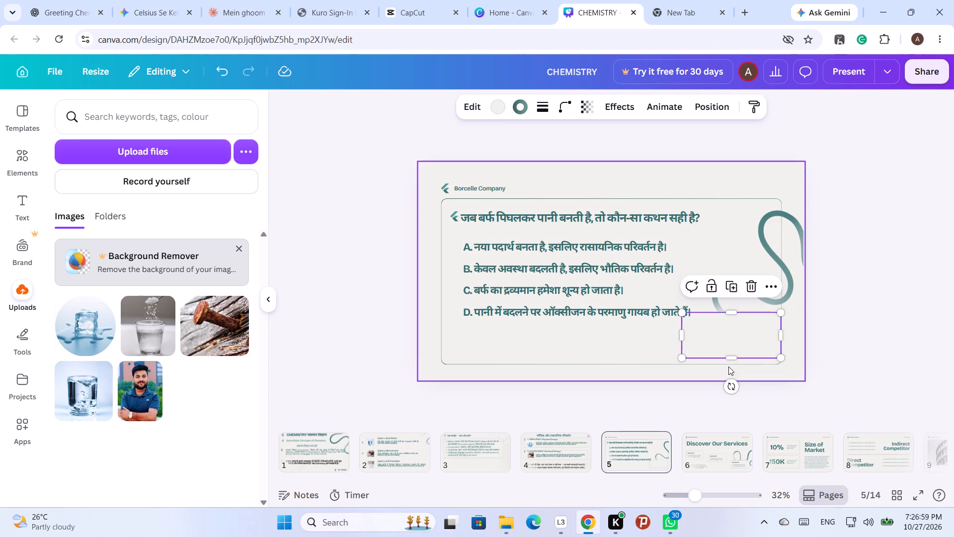
left_click(759, 290)
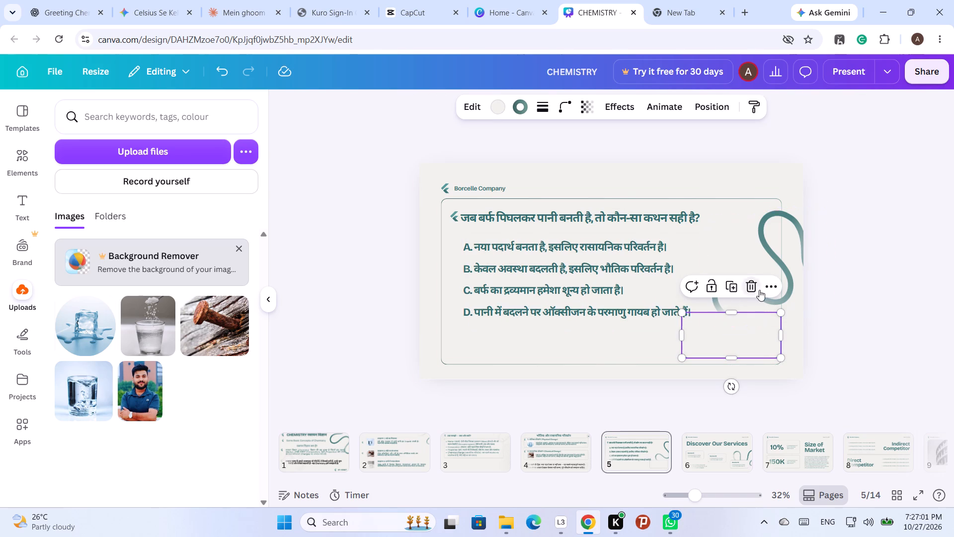
Add an extra space after each of the option letters A., B., C. and D.
left_click(473, 248)
double_click(474, 248)
left_click(474, 248)
left_click(472, 245)
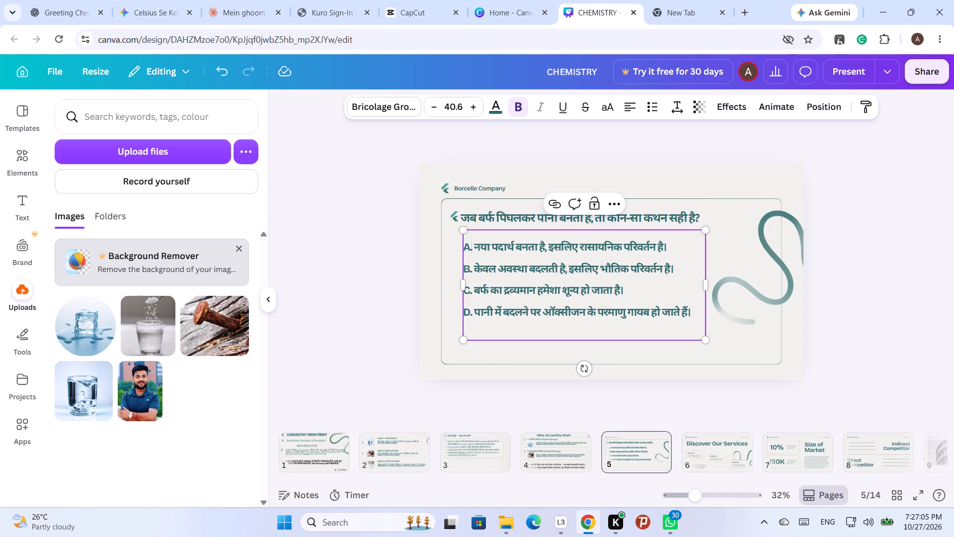
key("space")
left_click(472, 267)
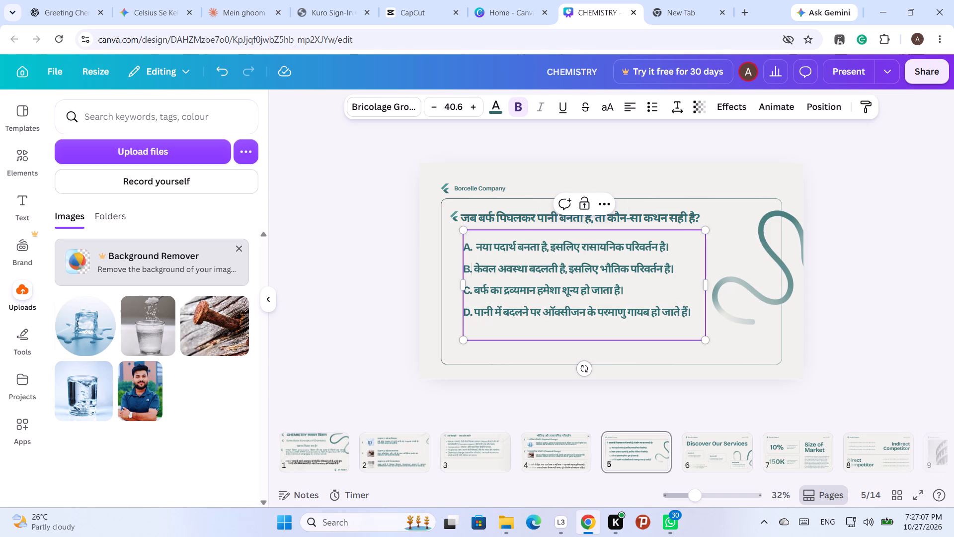
key("space")
left_click(475, 289)
key("space")
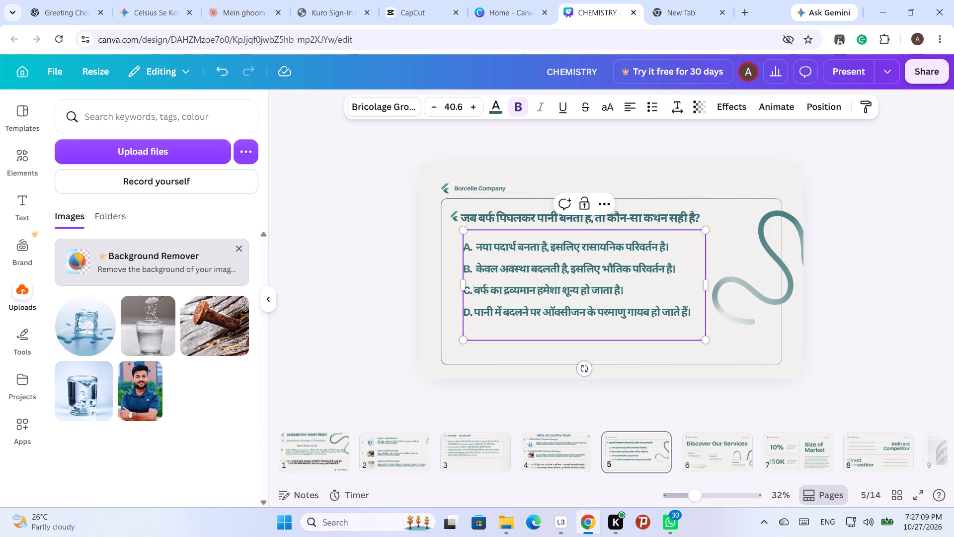
left_click(473, 312)
key("space")
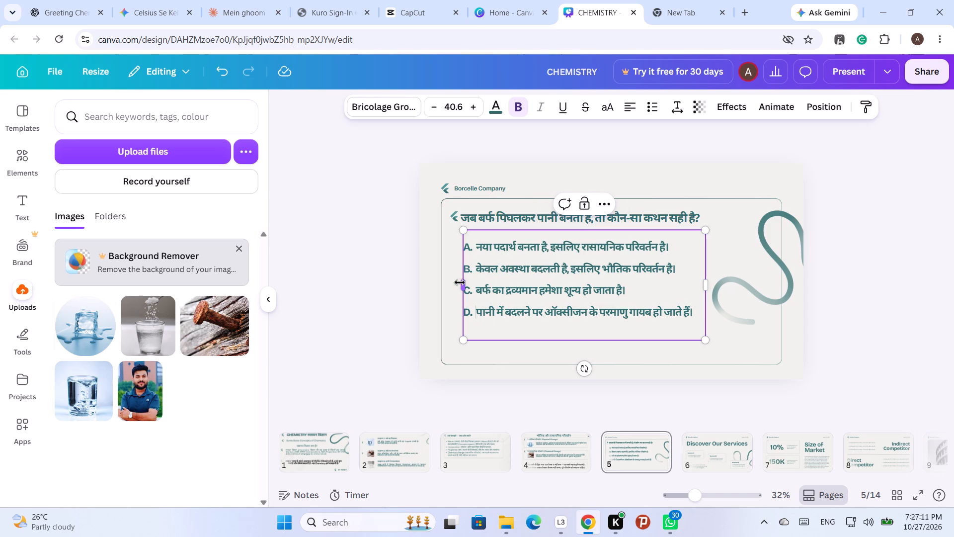
Extend the options box slightly on its left side and set its font size to 41.6.
left_click_drag(461, 285, 456, 285)
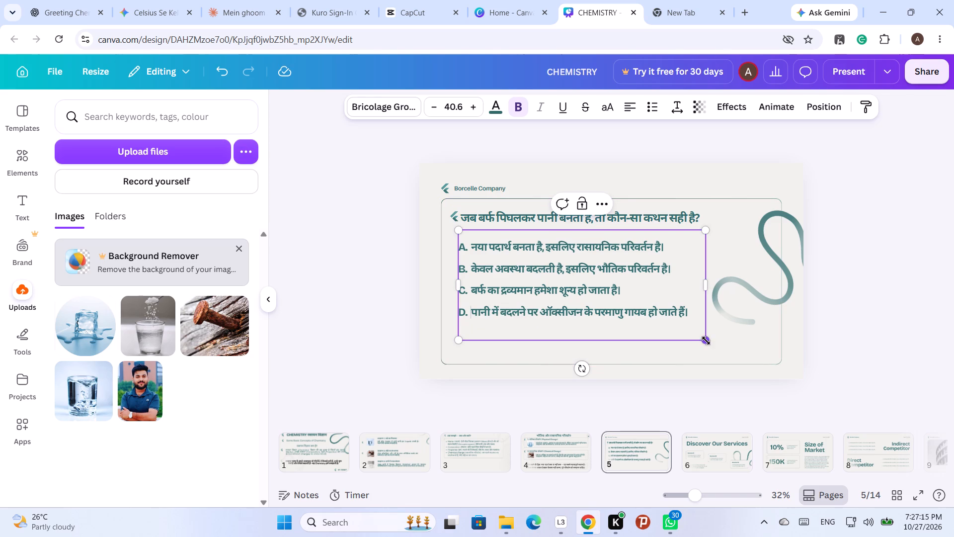
left_click(473, 103)
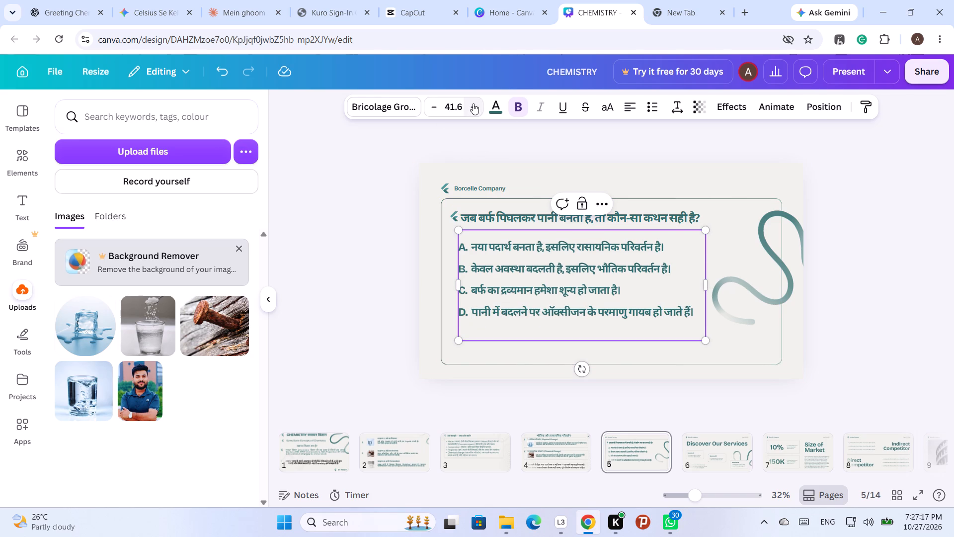
left_click(888, 284)
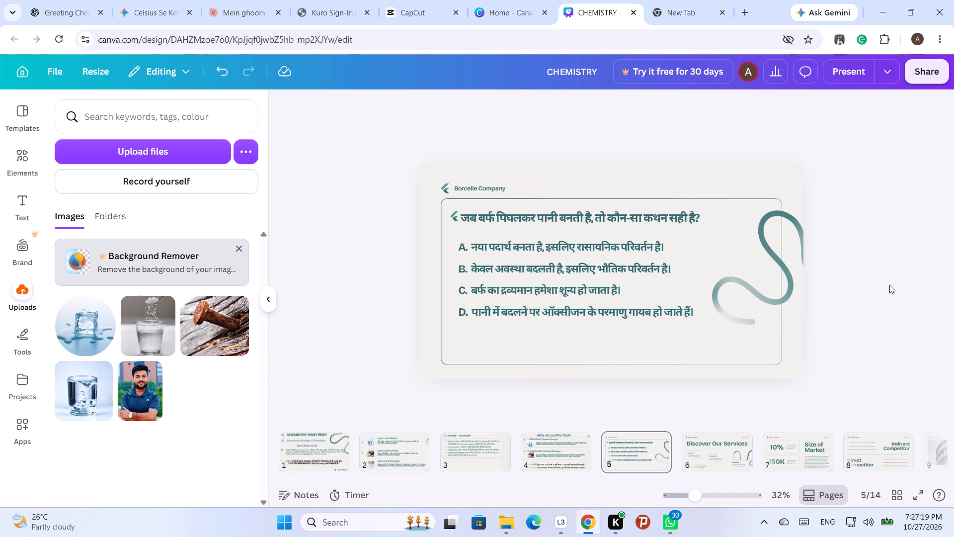
Nudge the arrow bullet slightly down and away from the question text so it lines up with the question.
left_click(456, 214)
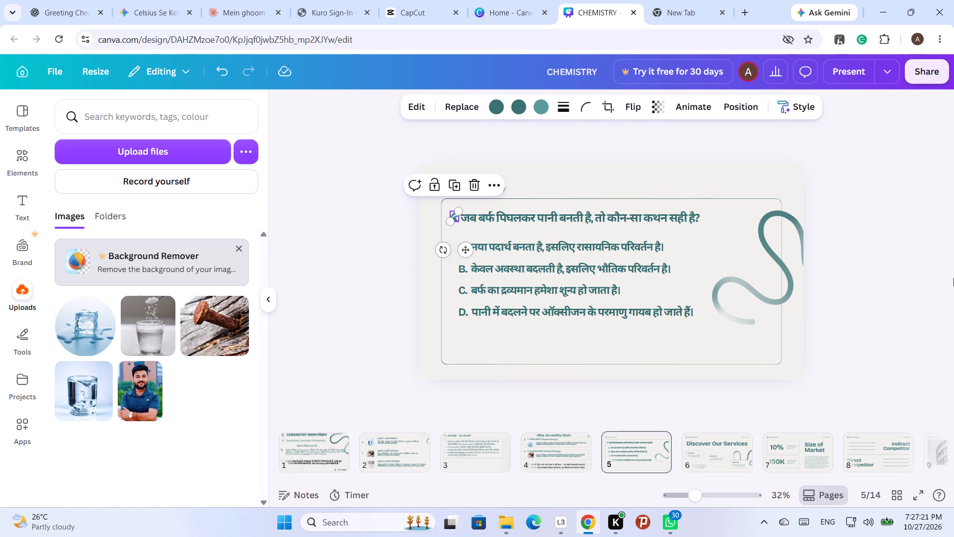
key("Down")
key("Down")
key("Down")
key("Down")
key("Down")
key("Down")
key("Left")
key("Left")
key("Left")
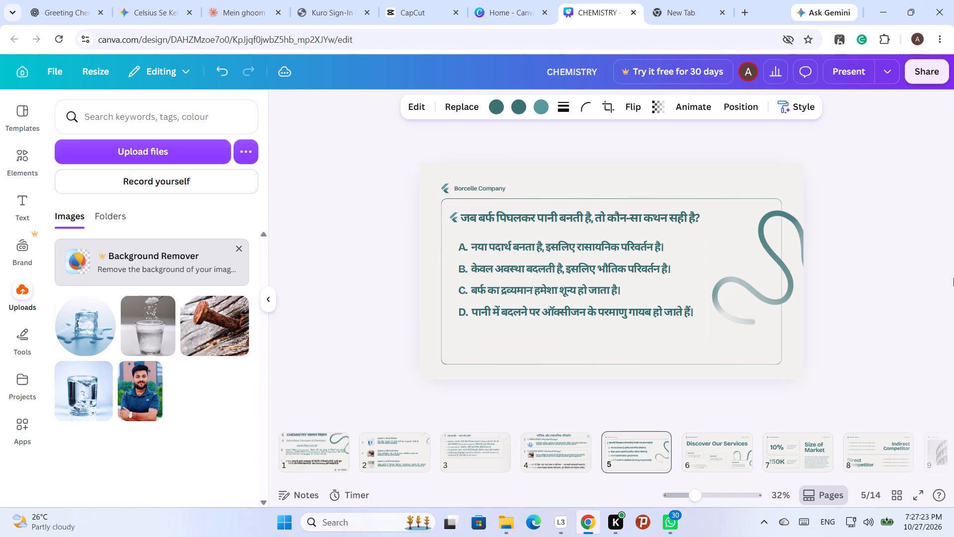
key("Left")
key("Left")
key("Down")
key("Down")
key("Down")
key("Down")
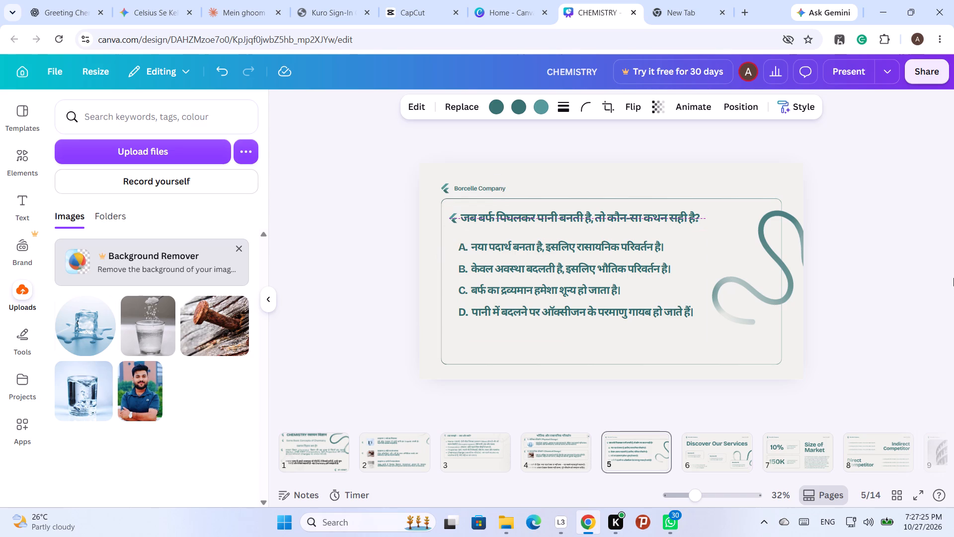
key("Left")
key("Left")
key("Left")
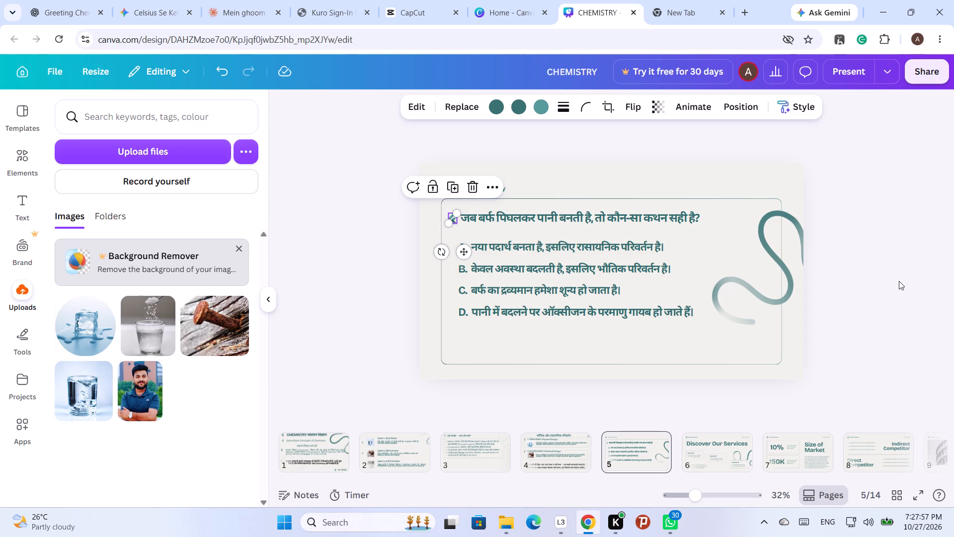
left_click(945, 251)
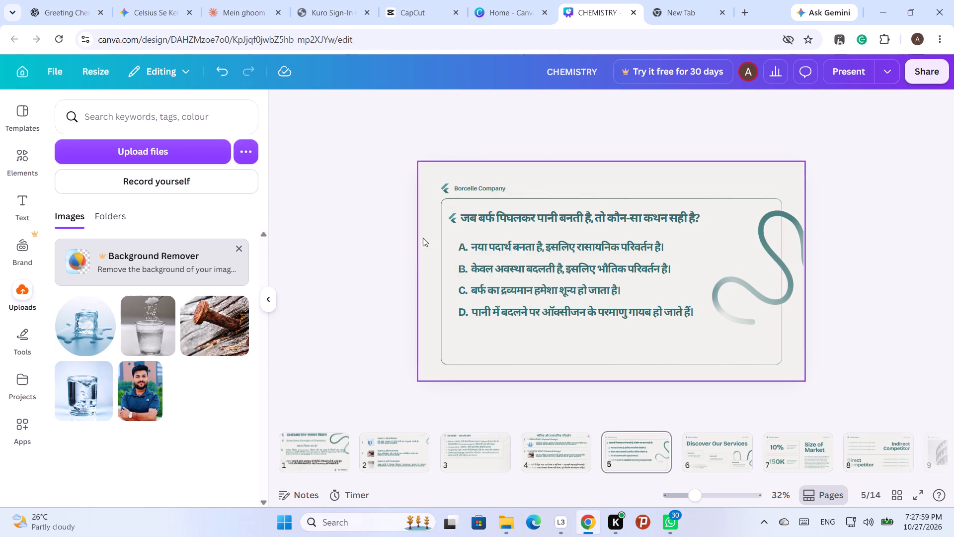
Open the "Borcelle Company" header text on page 5 for editing.
left_click(493, 191)
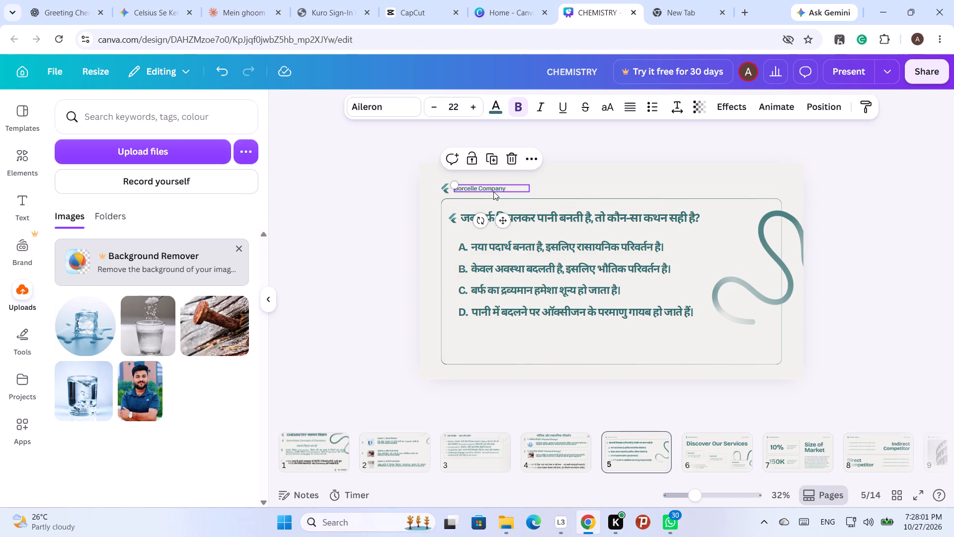
double_click(493, 191)
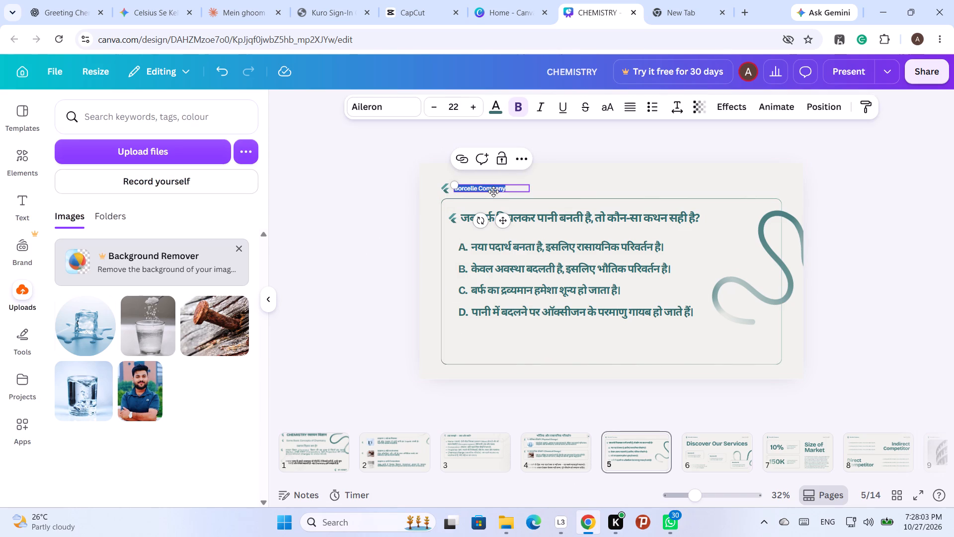
left_click(67, 13)
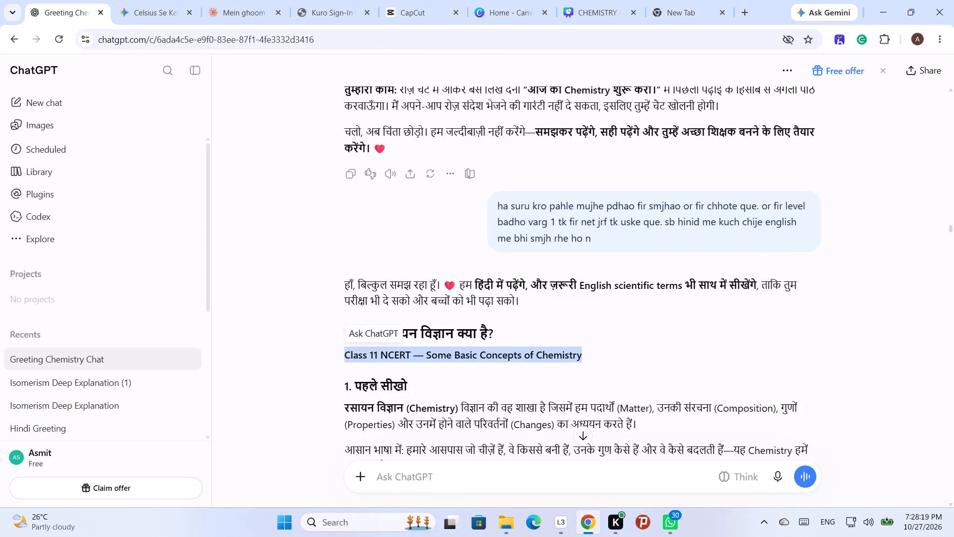
key("ctrl+c")
key("ctrl+c")
key("ctrl+c")
key("ctrl+c")
Back in the Canva design, replace page 5's header with "Some Basic Concepts of Chemistry" and widen its box to fit one line.
left_click(608, 6)
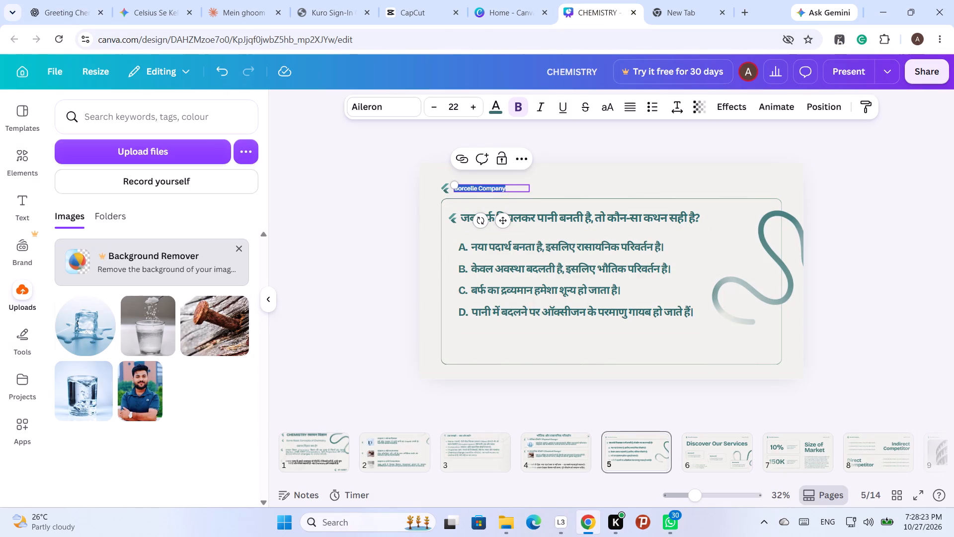
key("ctrl+v")
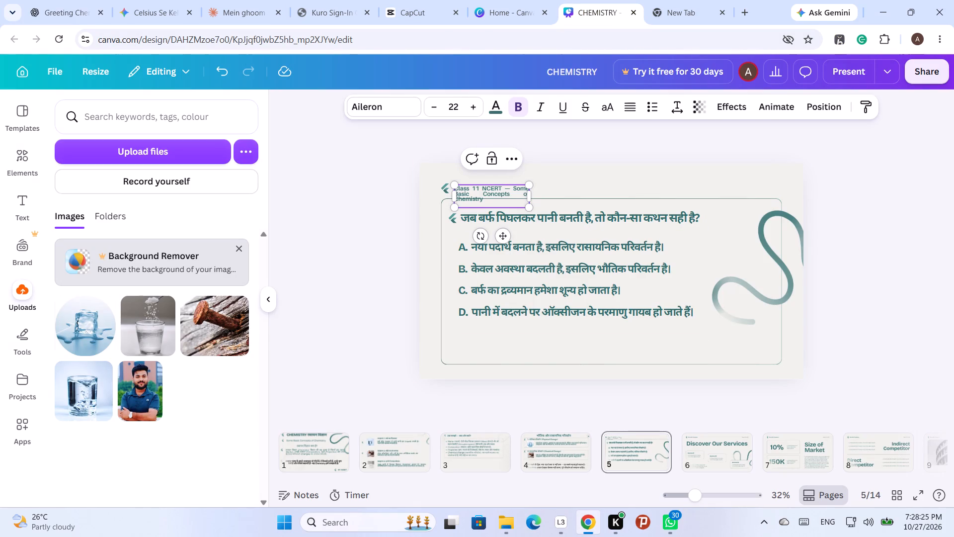
left_click_drag(513, 188, 457, 191)
key("BackSpace")
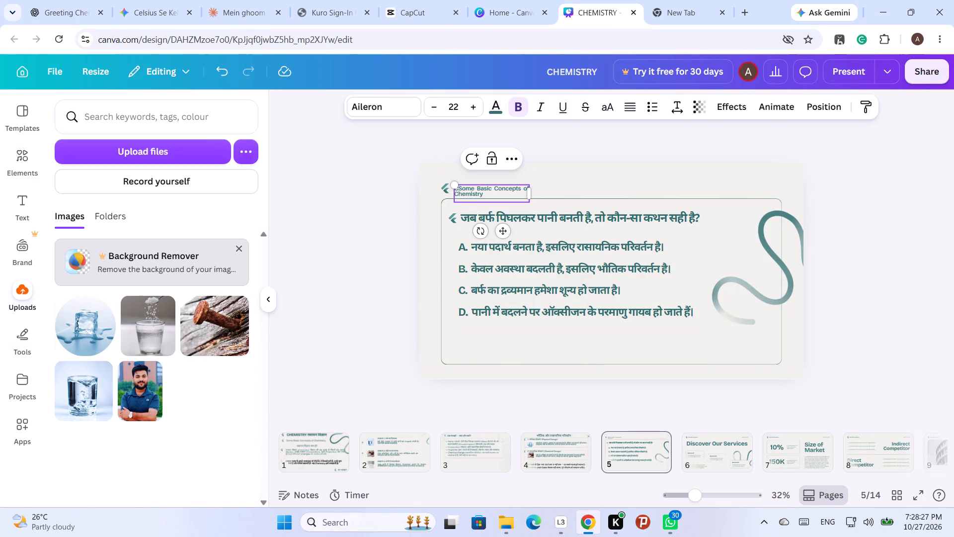
key("BackSpace")
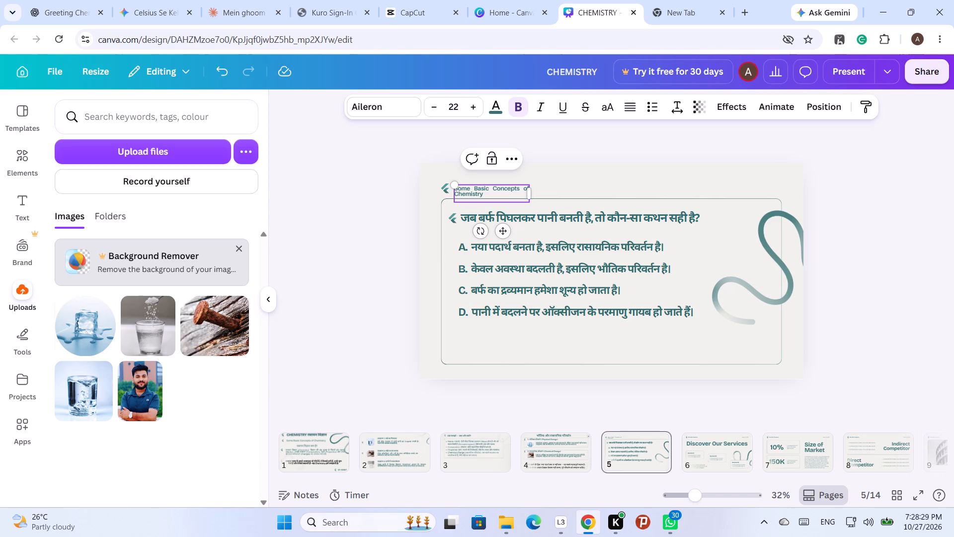
left_click_drag(532, 194, 552, 191)
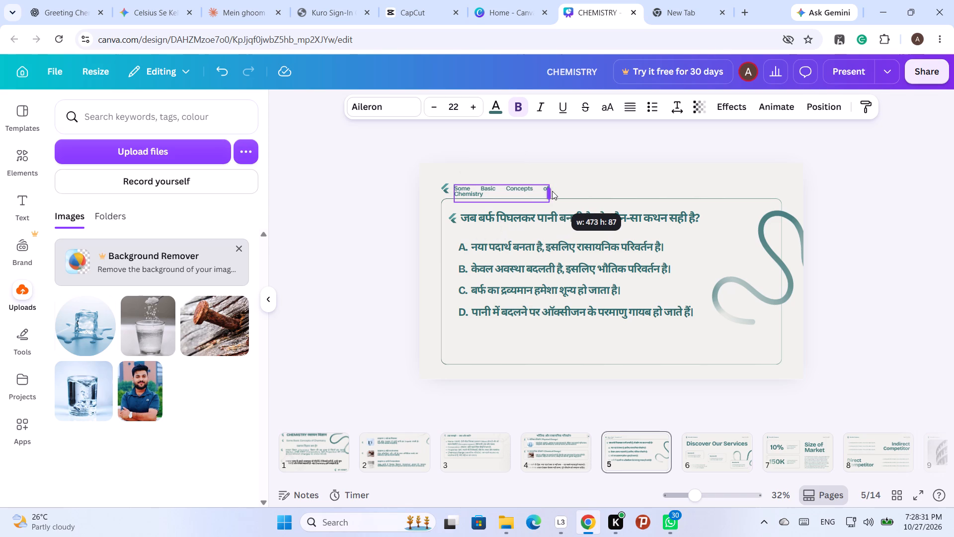
left_click_drag(552, 191, 560, 187)
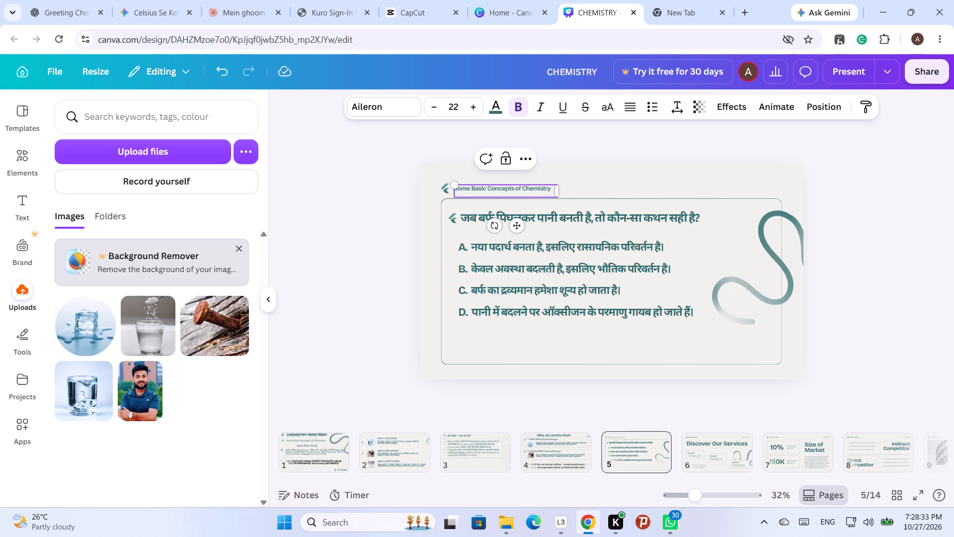
Duplicate page 4's Physical Change heading into the page's top-left corner and replace its text with page 5's header, "Some Basic Concepts of Chemistry".
triple_click(528, 190)
double_click(528, 190)
triple_click(525, 187)
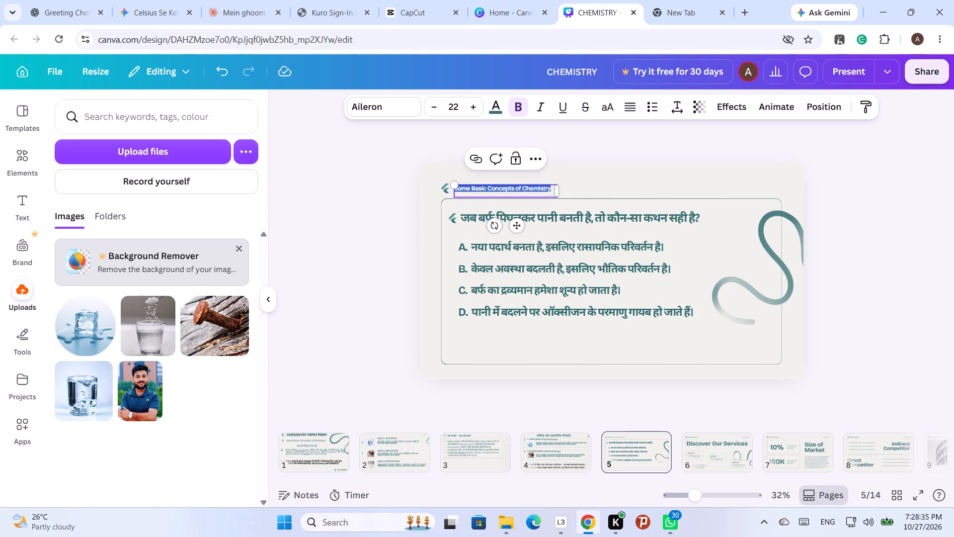
key("ctrl+c")
left_click(630, 187)
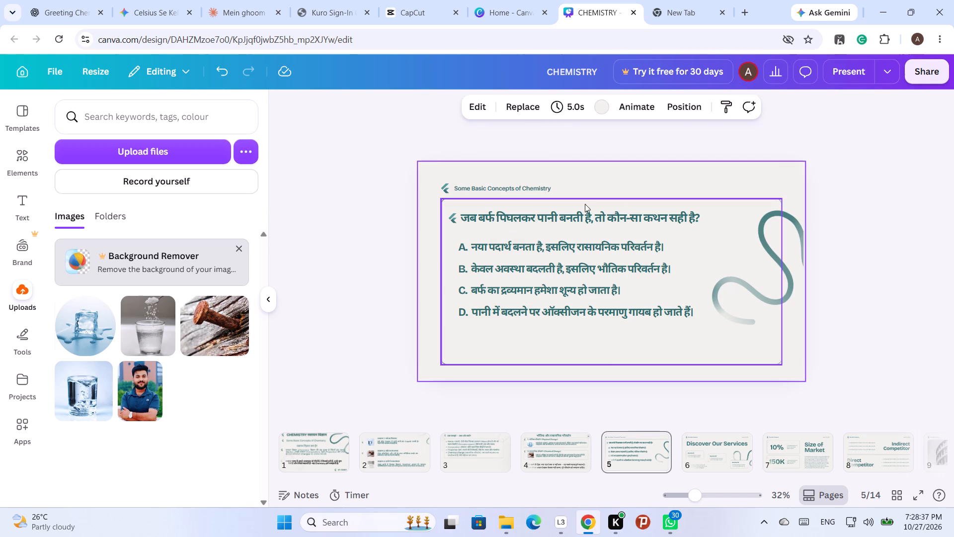
left_click(846, 275)
scroll(846, 275, "up", 1)
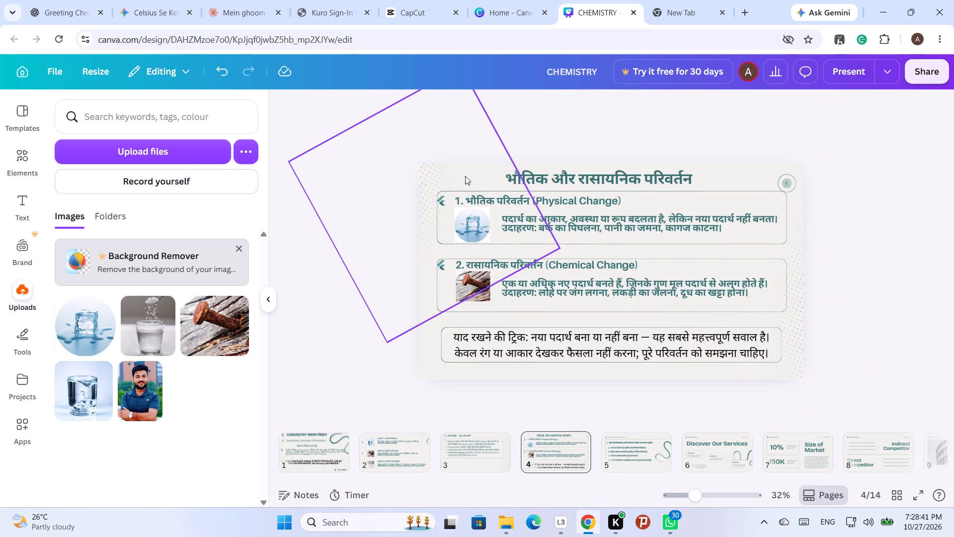
left_click(552, 203)
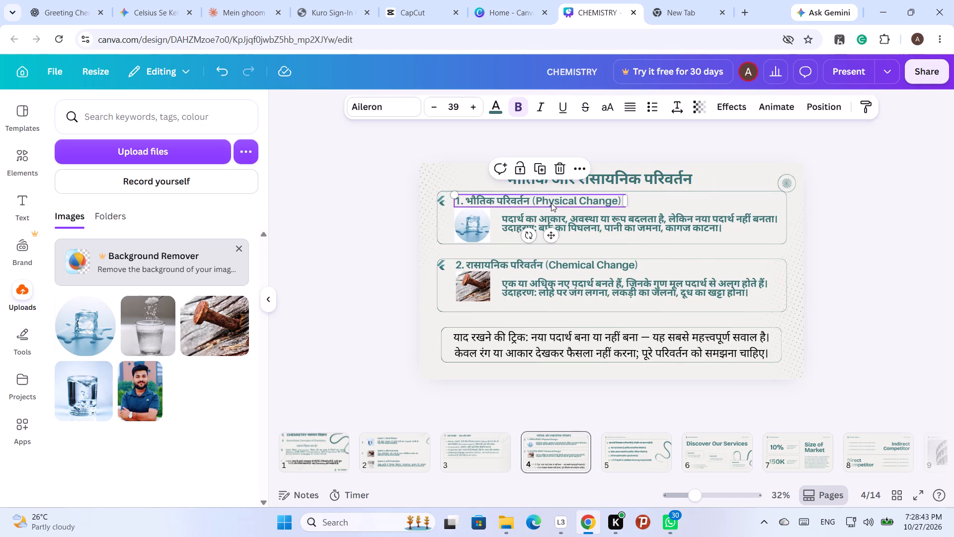
left_click(535, 167)
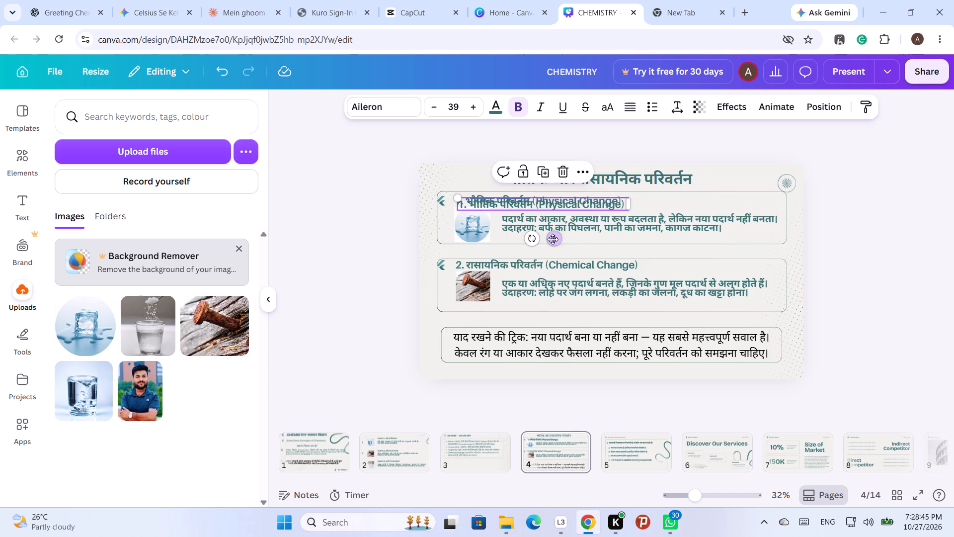
left_click_drag(554, 241, 534, 201)
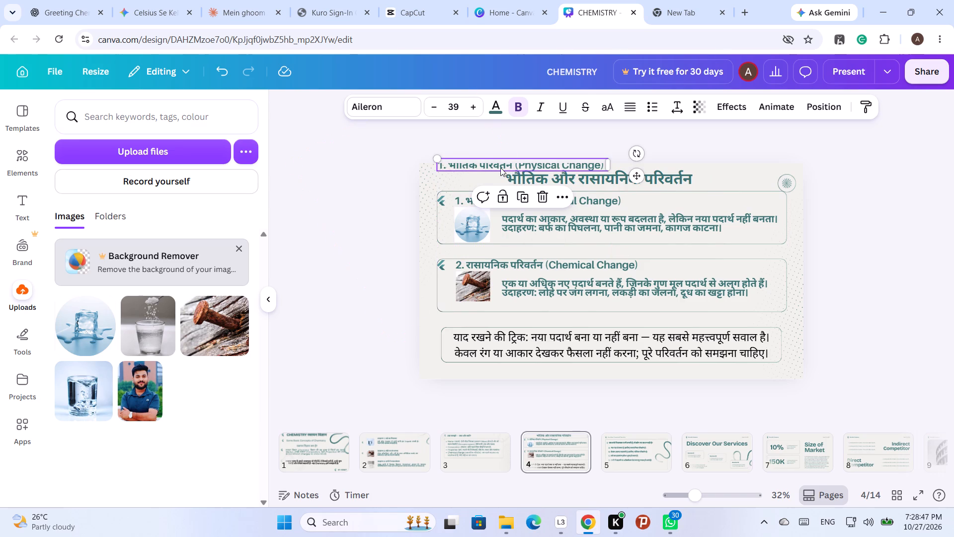
double_click(500, 168)
key("ctrl+v")
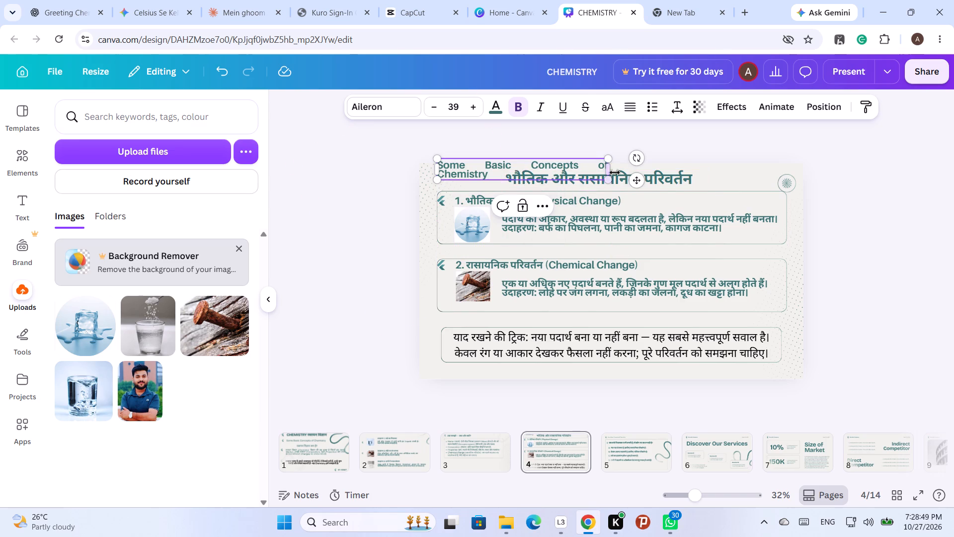
Reduce the font size of page 4's new "Some Basic Concepts of Chemistry" header to 23.
triple_click(437, 109)
triple_click(437, 109)
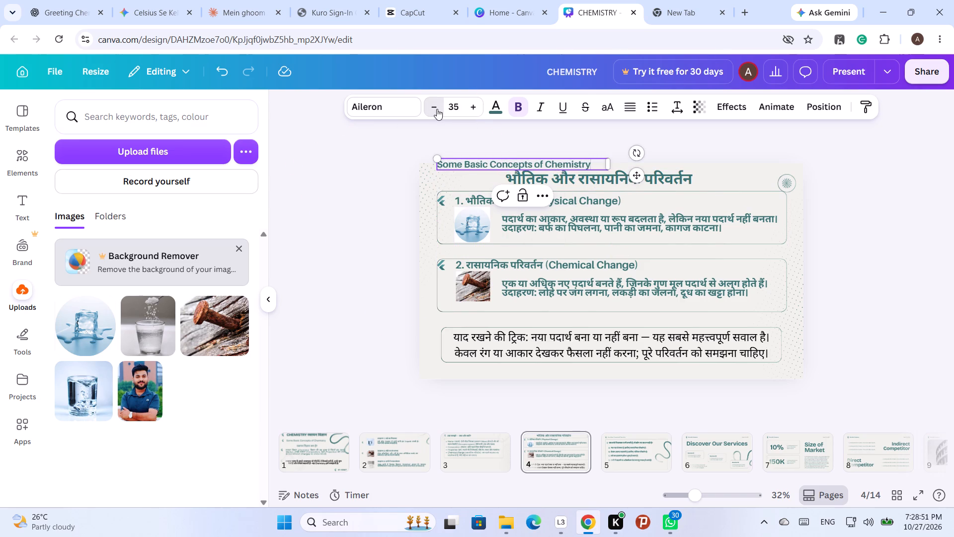
triple_click(437, 109)
triple_click(437, 109)
triple_click(437, 109)
left_click(437, 109)
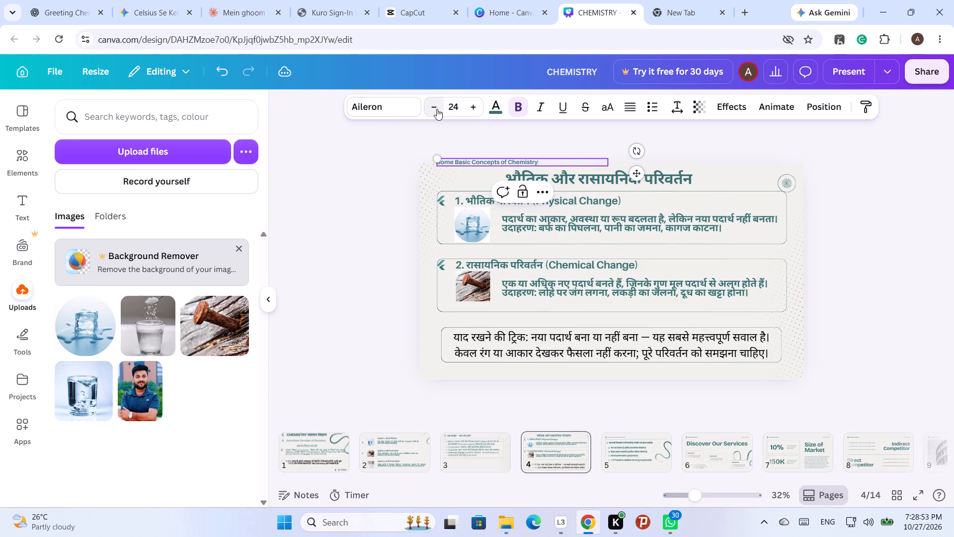
left_click(604, 300)
left_click(838, 240)
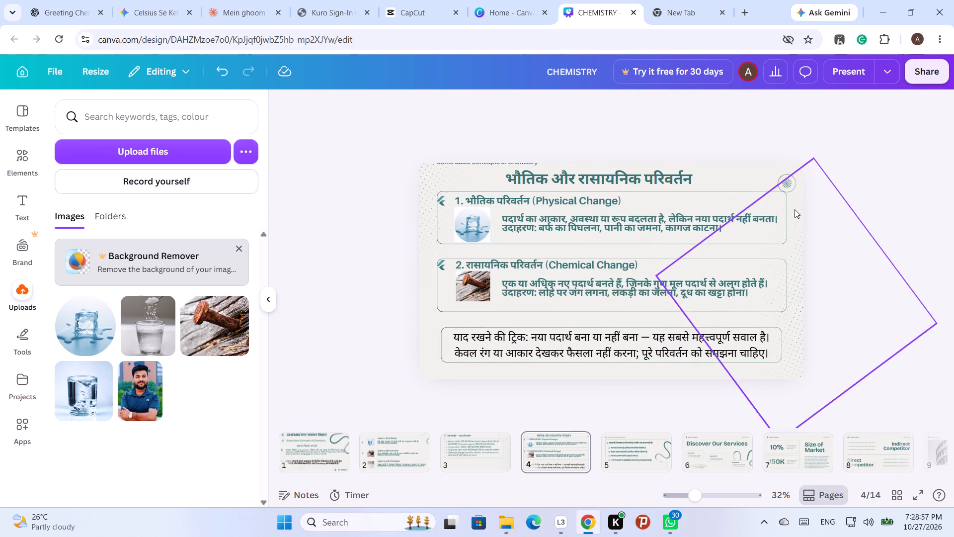
Shift the dotted pattern on page 4's right edge slightly inward.
left_click_drag(795, 209, 772, 215)
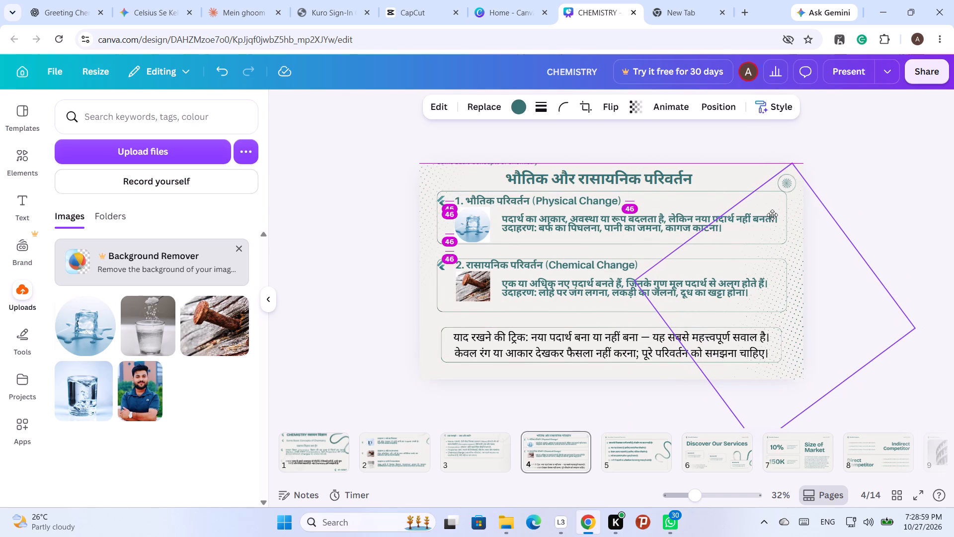
left_click_drag(772, 215, 774, 215)
left_click(881, 192)
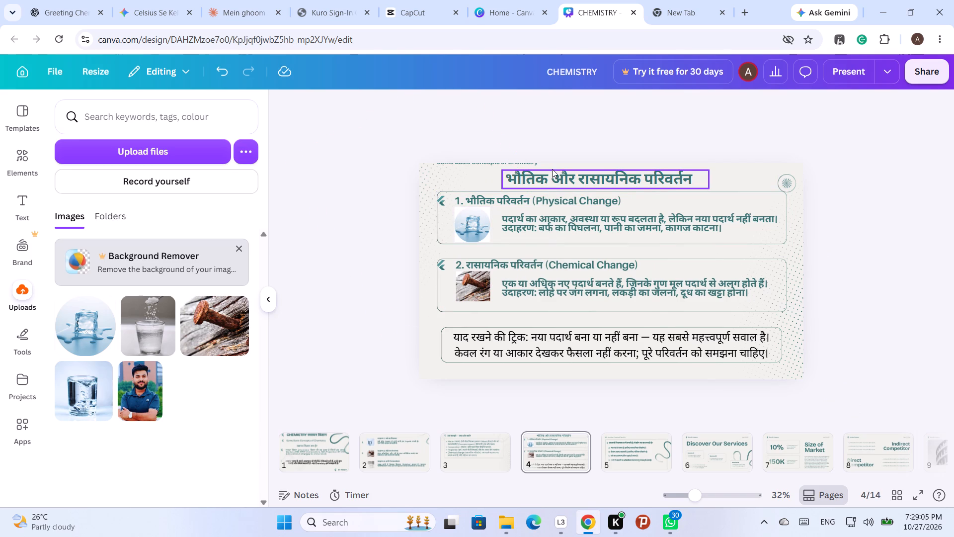
Select page 4's title, both change sections' text and frames, and the trick box together, and nudge them down to free space for the header.
left_click_drag(554, 167, 557, 338)
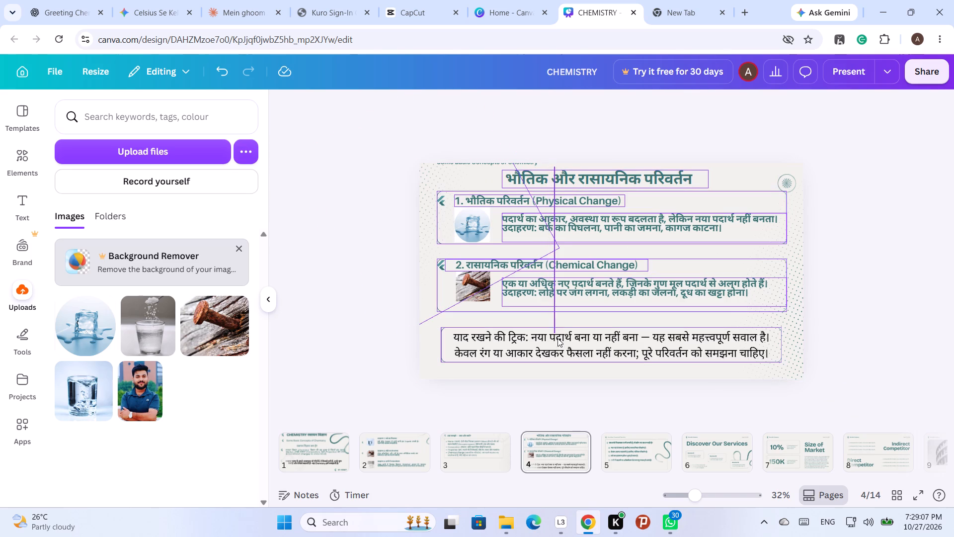
left_click_drag(557, 338, 574, 364)
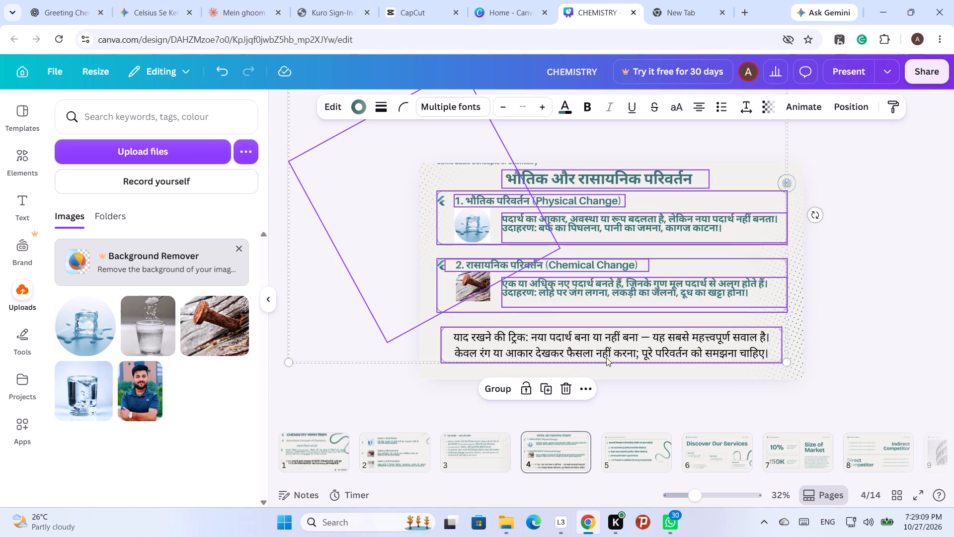
key("Down")
key("Down")
key("Down")
key("Down")
key("Down")
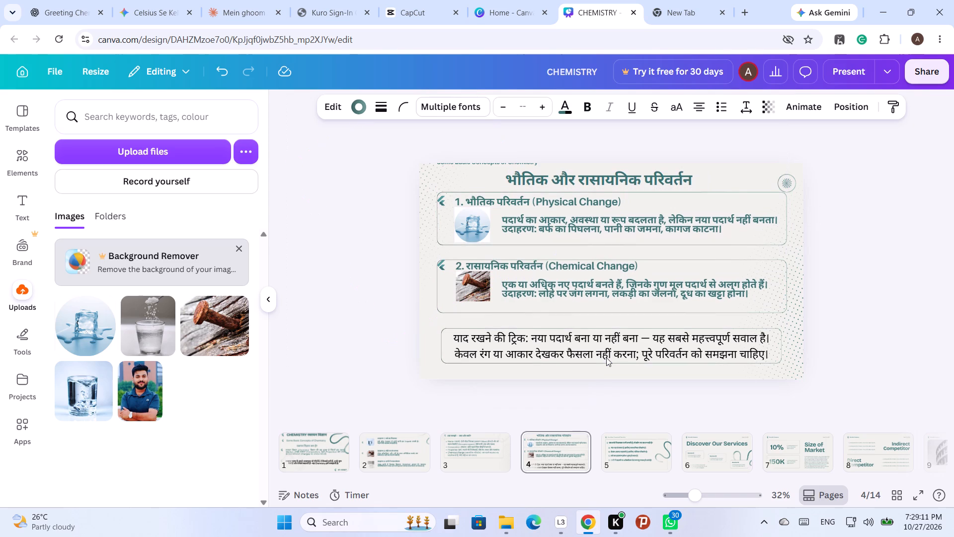
key("Down")
key("Down")
key("Down")
key("Down")
key("Down")
key("Down")
key("Down")
key("Down")
key("Down")
key("Down")
key("Down")
key("Down")
key("Down")
key("Down")
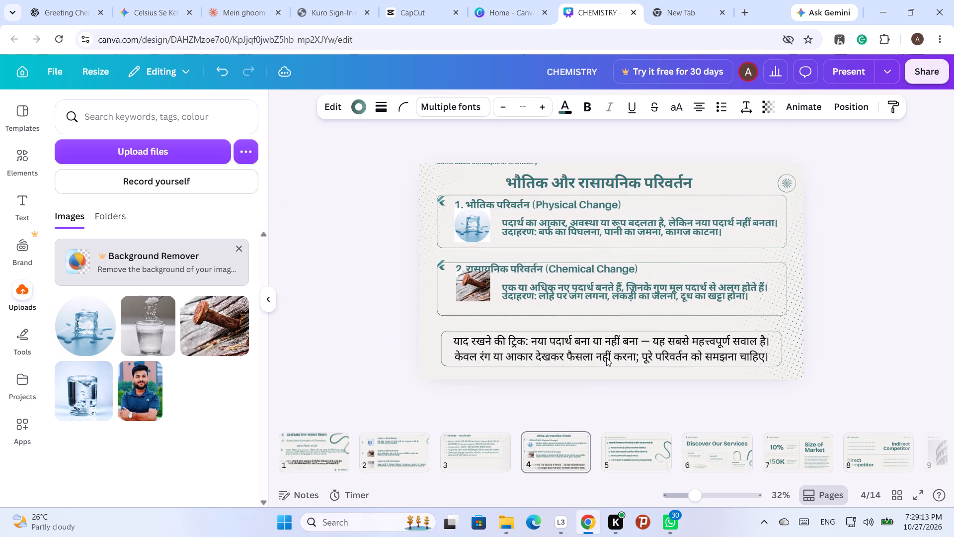
key("Down")
key("Down")
key("Down")
key("Down")
key("Down")
key("Down")
key("Down")
key("Down")
key("Down")
key("Down")
key("Down")
key("Down")
key("Down")
key("Down")
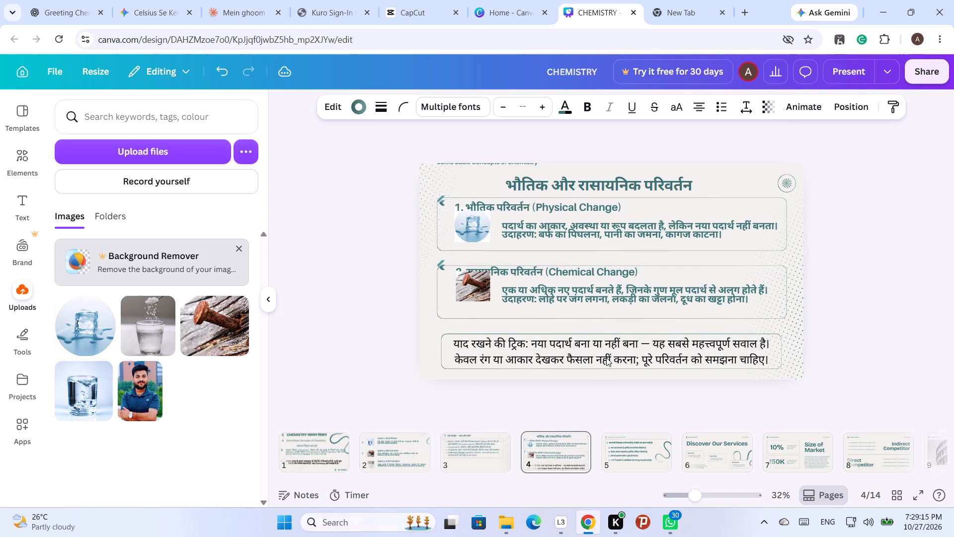
key("Down")
key("Down")
key("Down")
key("Down")
key("Down")
key("Down")
key("Down")
key("Down")
key("Down")
key("Down")
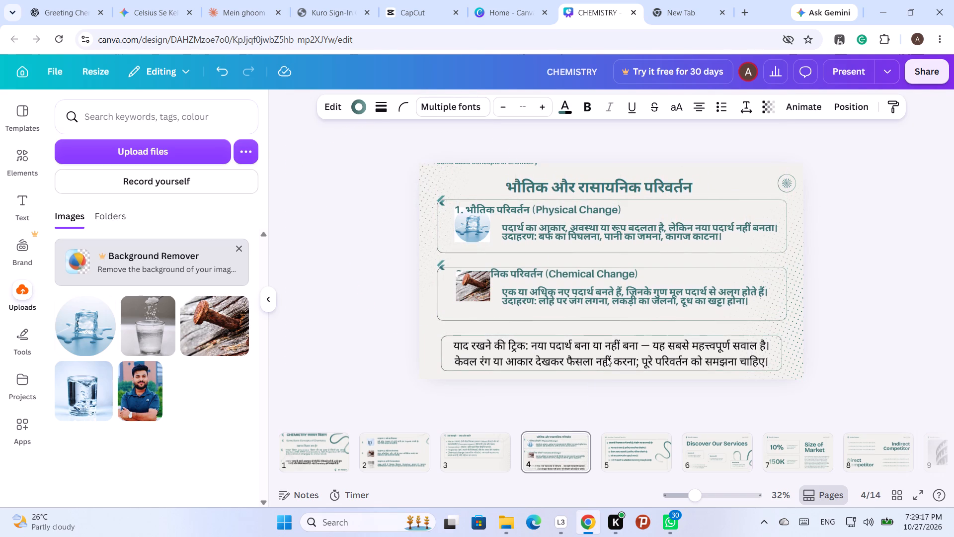
left_click(915, 217)
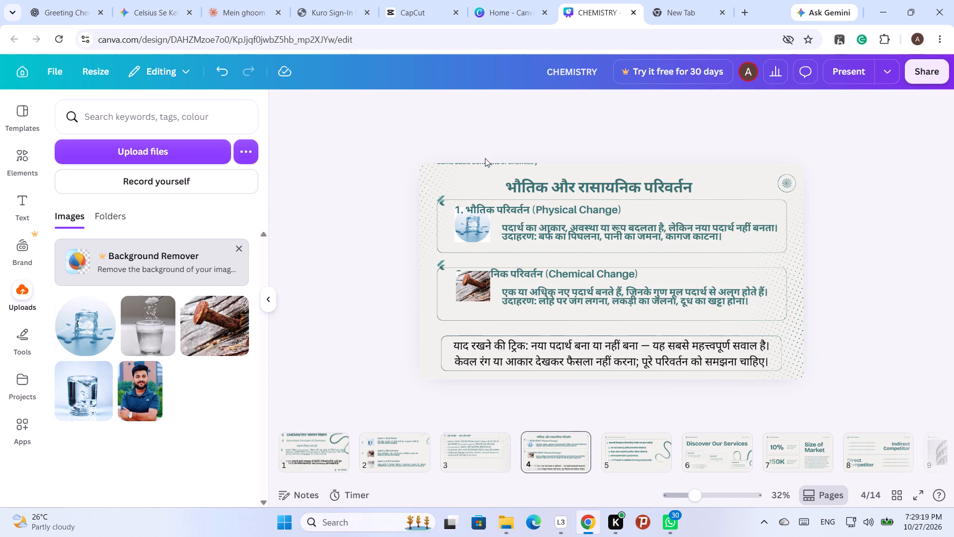
Nudge the "Some Basic Concepts of Chemistry" header down so it sits fully inside page 4 above the title.
left_click(487, 165)
key("Down")
key("Down")
key("Down")
key("Down")
key("Down")
key("Down")
key("Down")
key("Down")
key("Down")
key("Down")
key("Down")
key("Down")
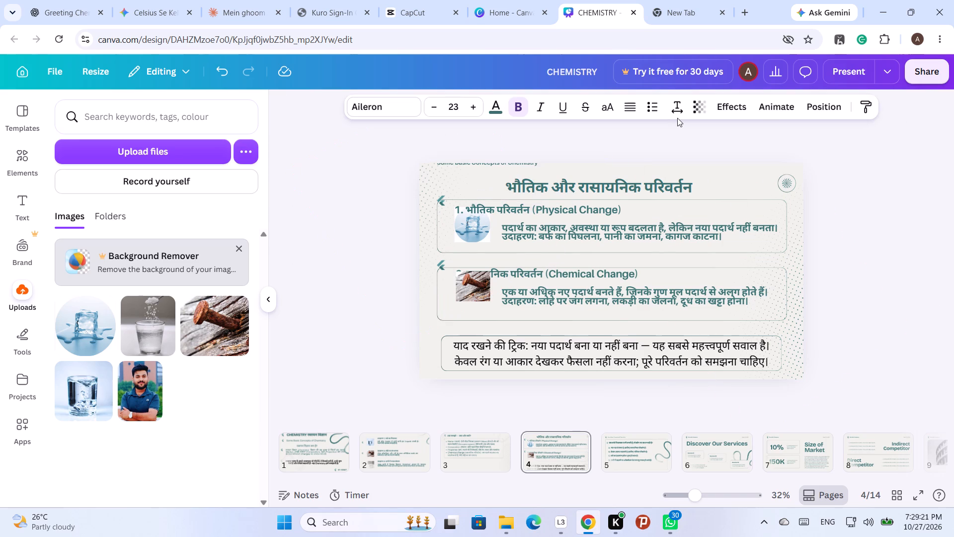
key("Down")
key("Down")
key("Down")
key("Down")
key("Down")
key("Down")
key("Down")
key("Down")
key("Down")
key("Down")
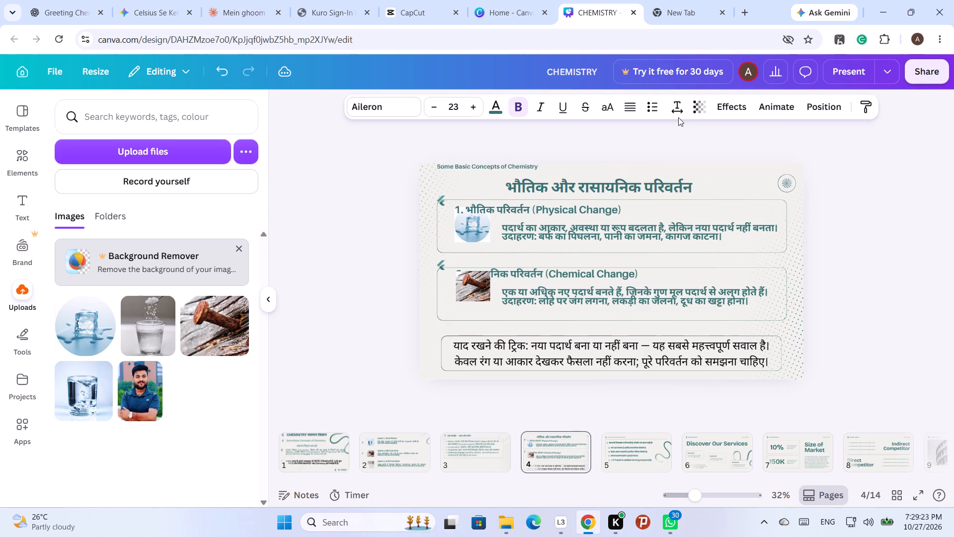
Nudge page 4's "Some Basic Concepts of Chemistry" header slightly further down and to the right.
key("Down")
key("Down")
key("Down")
key("Down")
key("Down")
key("Down")
key("Right")
key("Right")
key("Right")
key("Right")
key("Right")
key("Right")
key("Right")
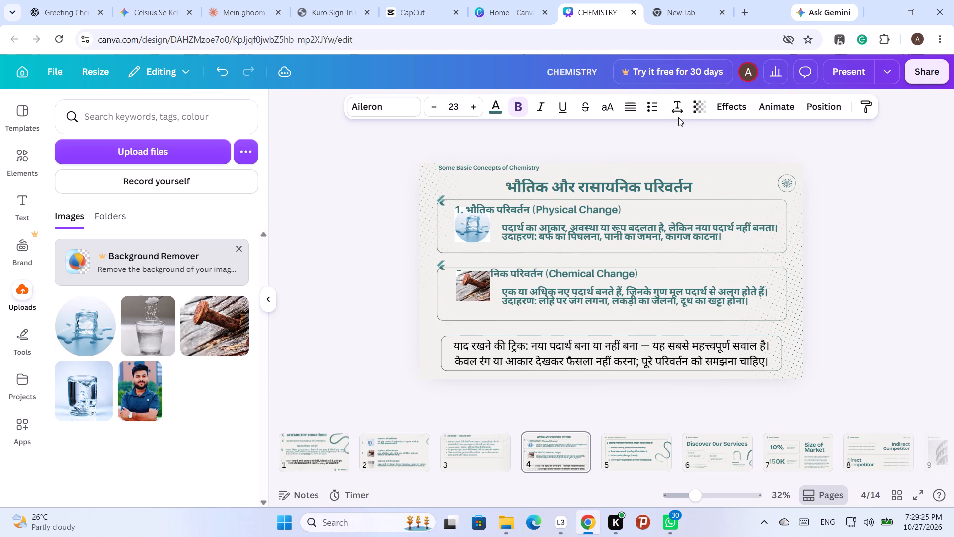
key("Right")
key("Down")
key("Down")
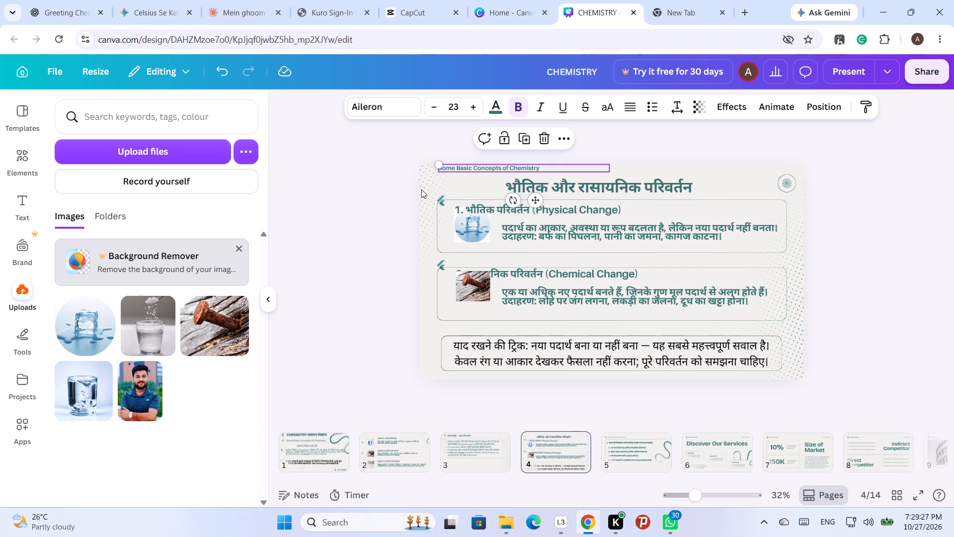
Nudge the arrow icon of page 4's Physical Change section down and slightly right to sit level with its heading.
left_click(443, 202)
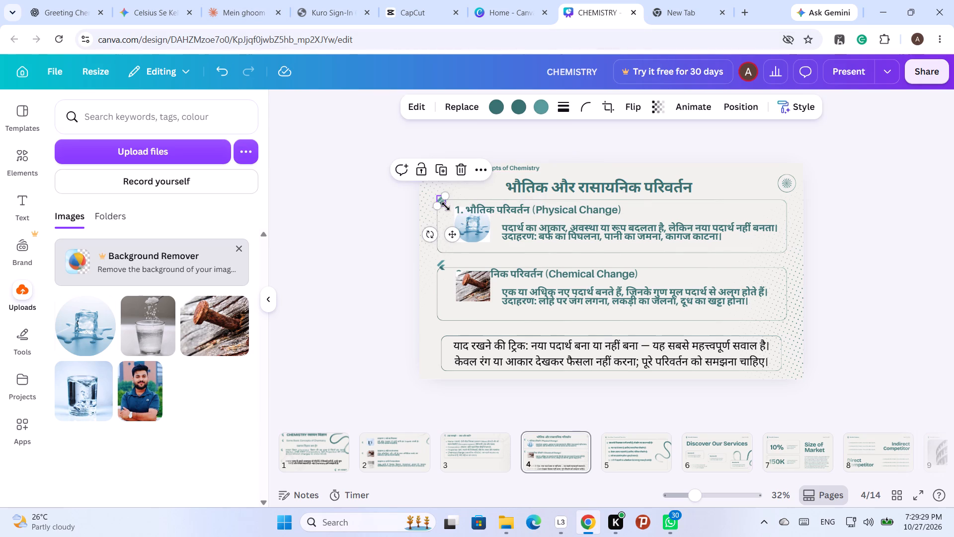
key("Down")
key("Down")
key("Down")
key("Down")
key("Down")
key("Down")
key("Down")
key("Down")
key("Down")
key("Down")
key("Down")
key("Down")
key("Down")
key("Down")
key("Down")
key("Down")
key("Down")
key("Down")
key("Down")
key("Down")
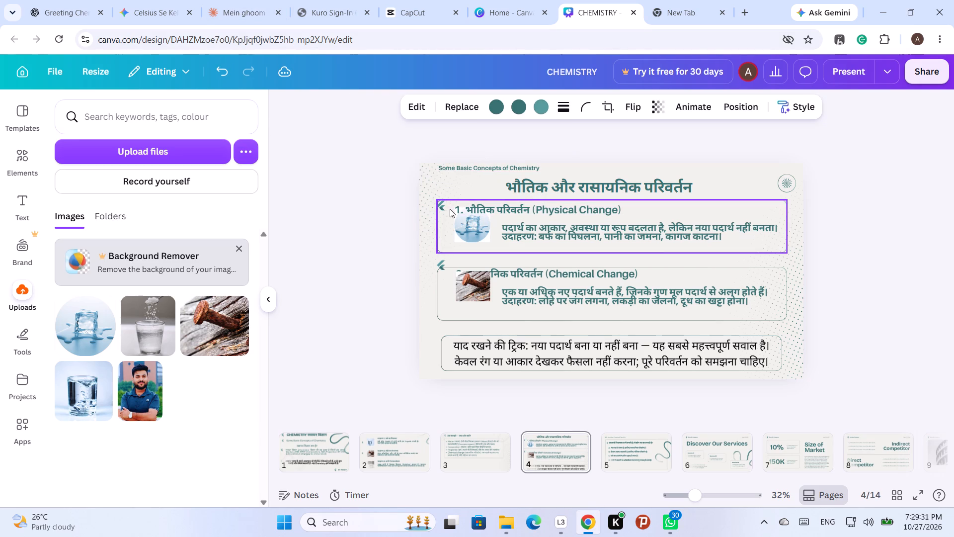
key("Down")
key("Down")
key("Down")
key("Down")
key("Down")
key("Down")
key("Down")
key("Down")
key("Down")
key("Down")
key("Down")
key("Down")
key("Down")
key("Down")
key("Down")
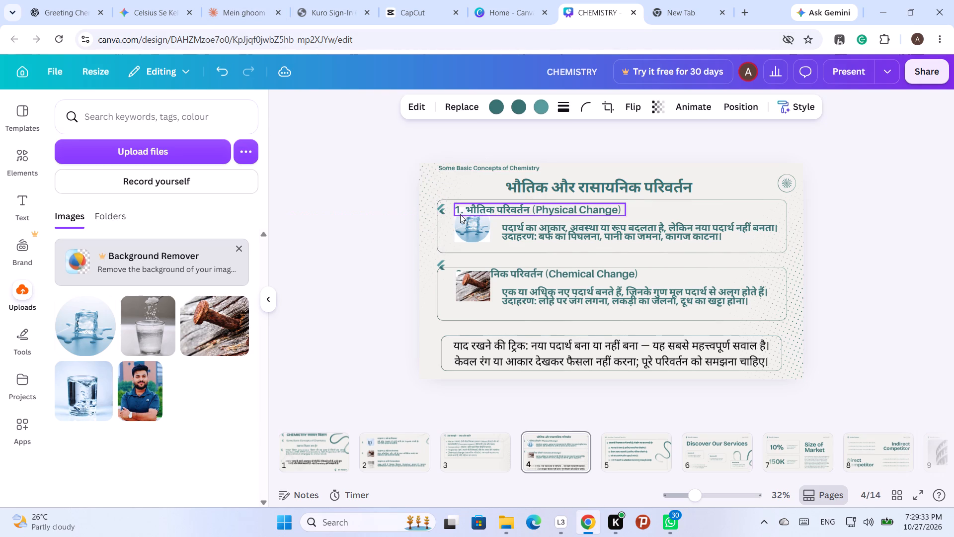
key("Down")
key("Right")
key("Right")
key("Right")
key("Right")
key("Right")
key("Right")
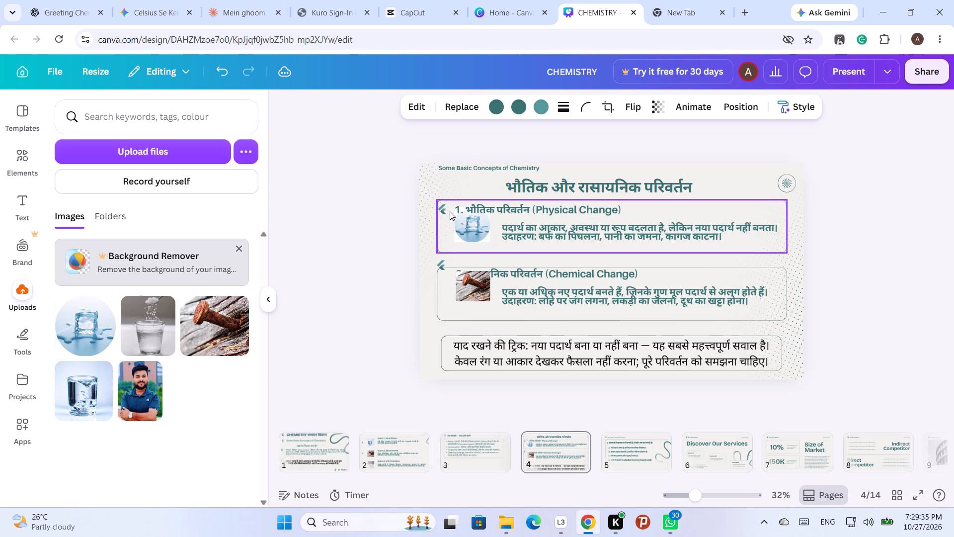
key("Right")
key("Right")
key("Down")
key("Down")
key("Down")
Duplicate the Physical Change arrow icon and place the copy in front of page 4's "Some Basic Concepts of Chemistry" header.
left_click(443, 209)
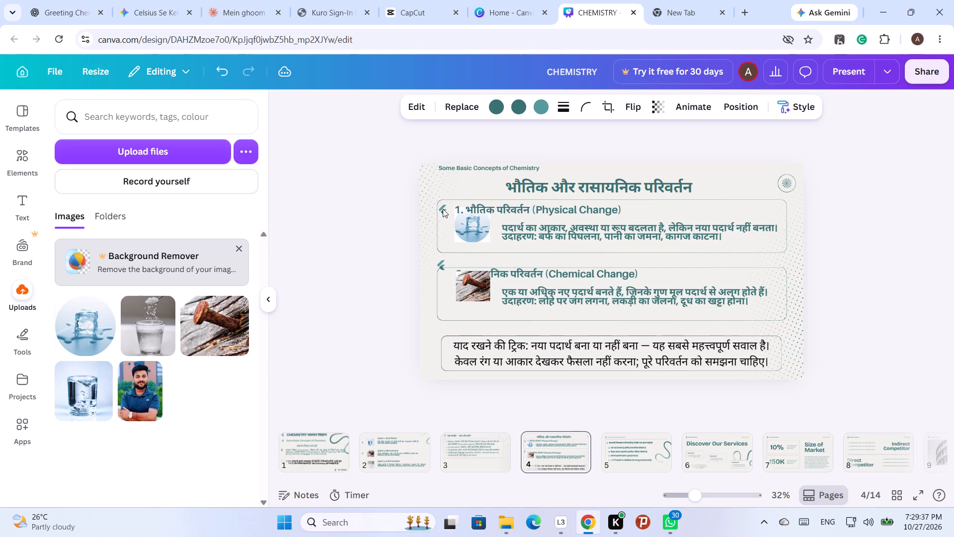
left_click(441, 212)
left_click(443, 176)
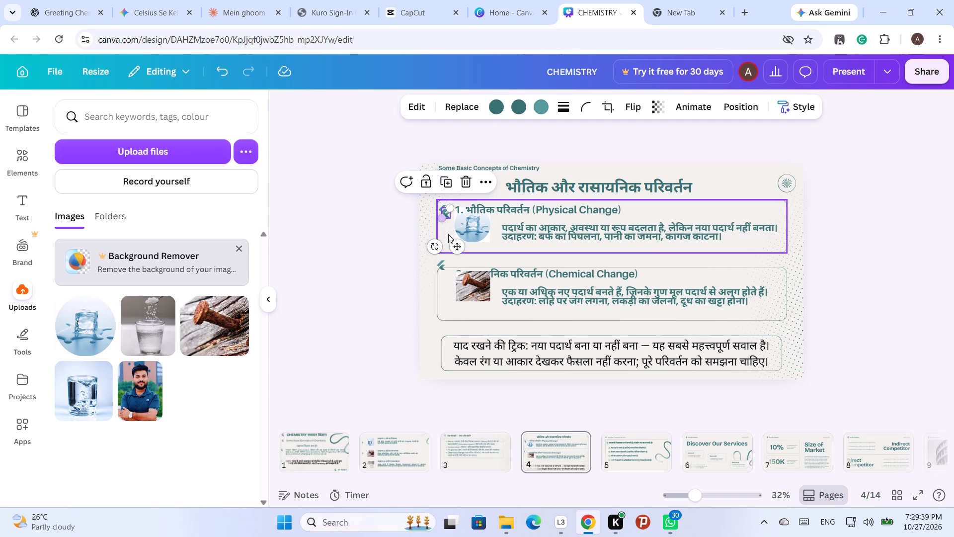
left_click_drag(455, 245, 443, 202)
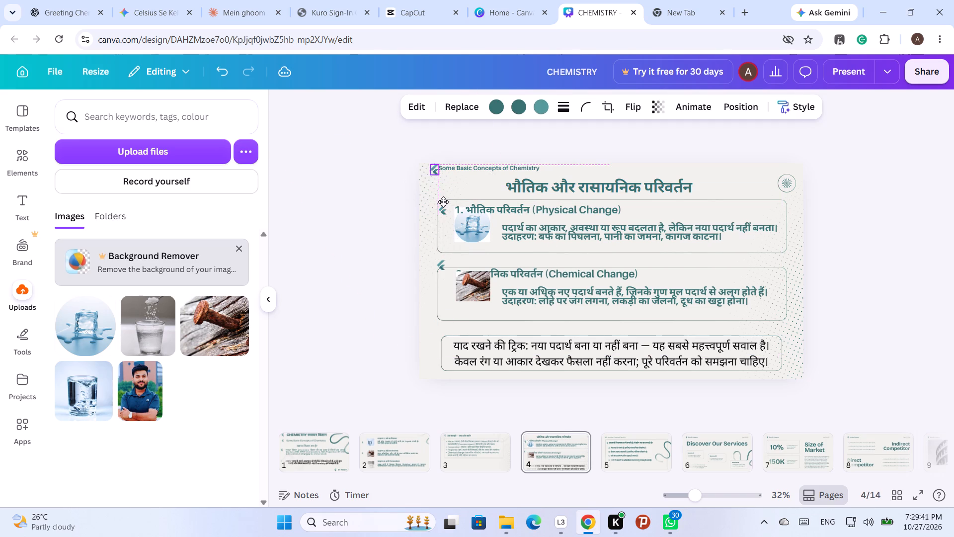
left_click_drag(443, 202, 442, 201)
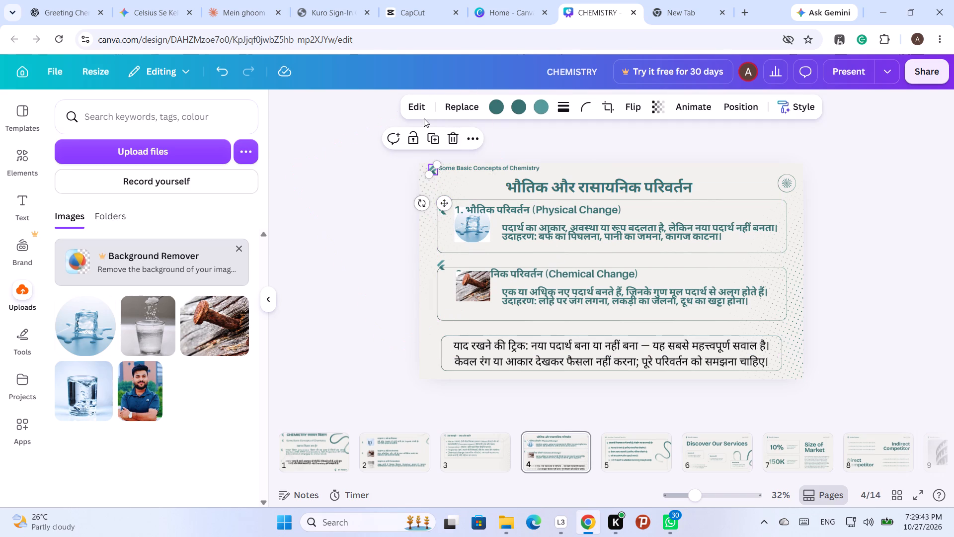
left_click(536, 143)
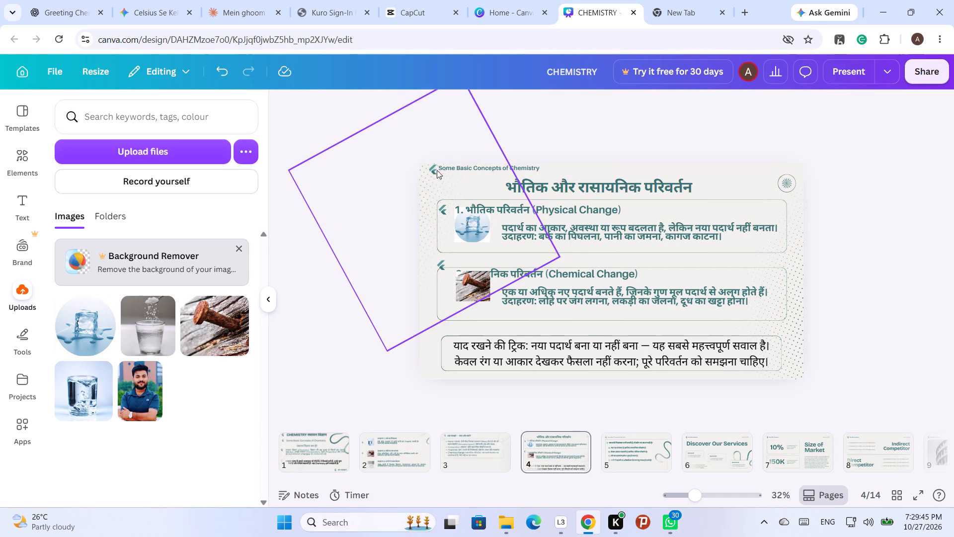
Nudge the header's arrow icon left to leave a gap before the header text.
left_click(431, 170)
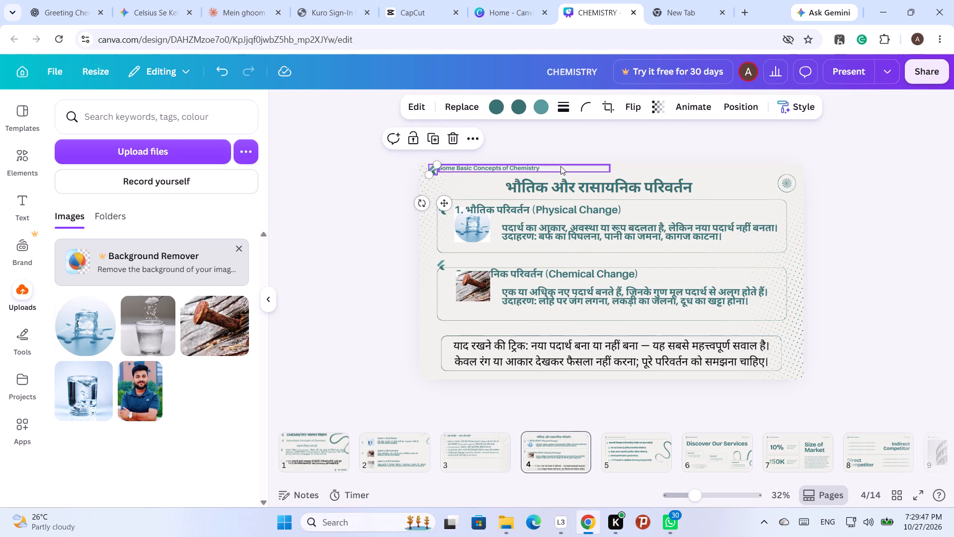
key("Left")
key("Left")
key("Left")
key("Left")
key("Left")
key("Left")
key("Left")
key("Left")
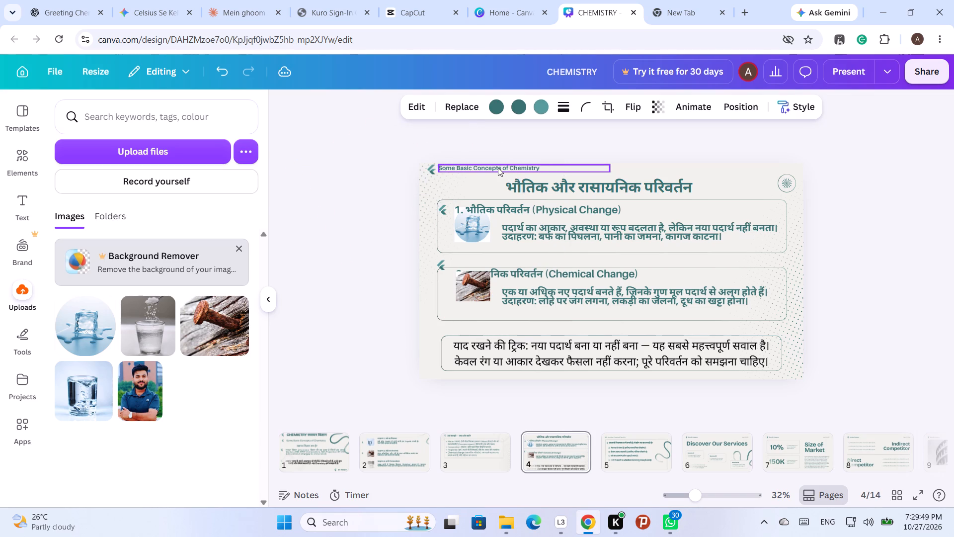
key("Left")
key("Left")
key("Left")
key("Left")
key("Left")
key("Left")
Nudge the "Some Basic Concepts of Chemistry" header down to line up with the arrow icon beside it.
left_click(498, 168)
left_click(498, 168)
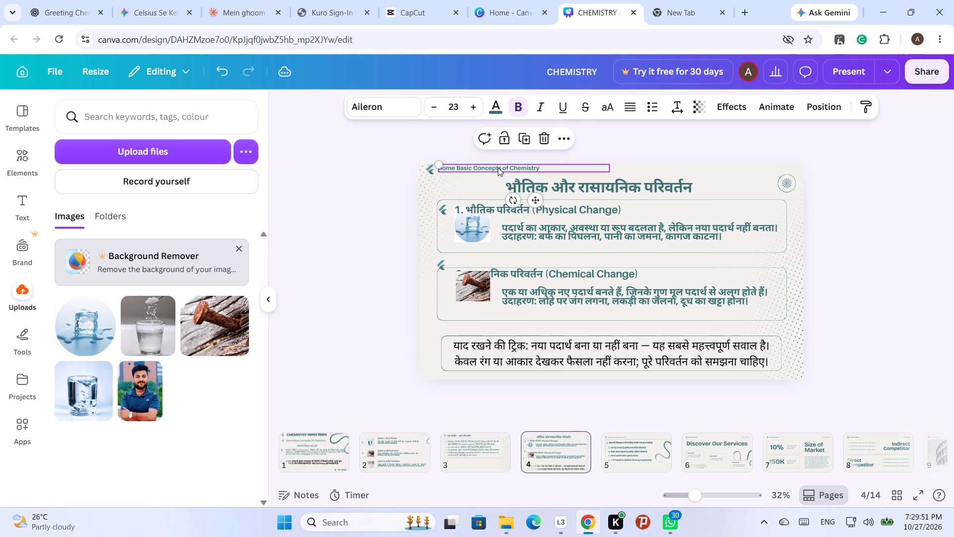
key("Down")
key("Down")
key("Down")
key("Down")
key("Down")
key("Down")
key("Down")
key("Down")
key("Down")
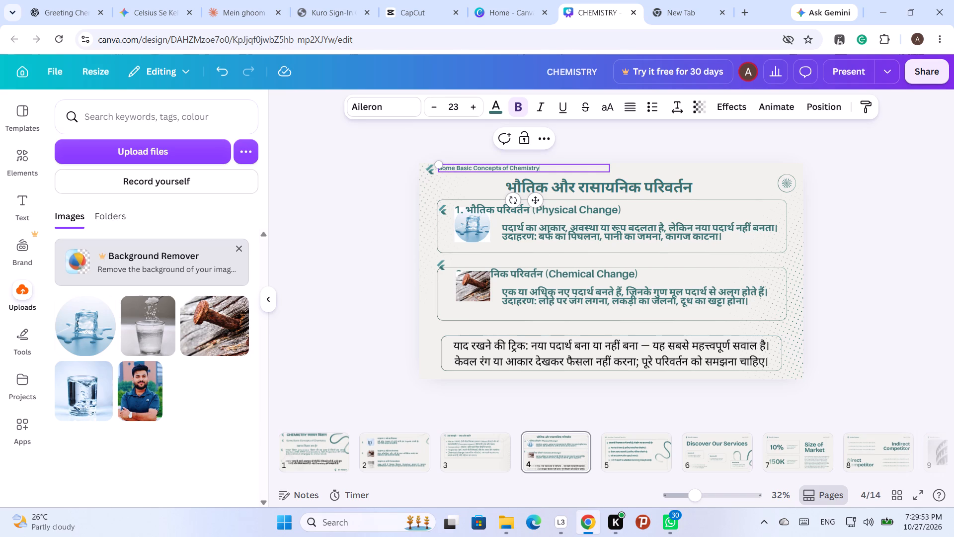
key("Down")
key("Down")
key("Down")
key("Down")
left_click(577, 140)
left_click(524, 171)
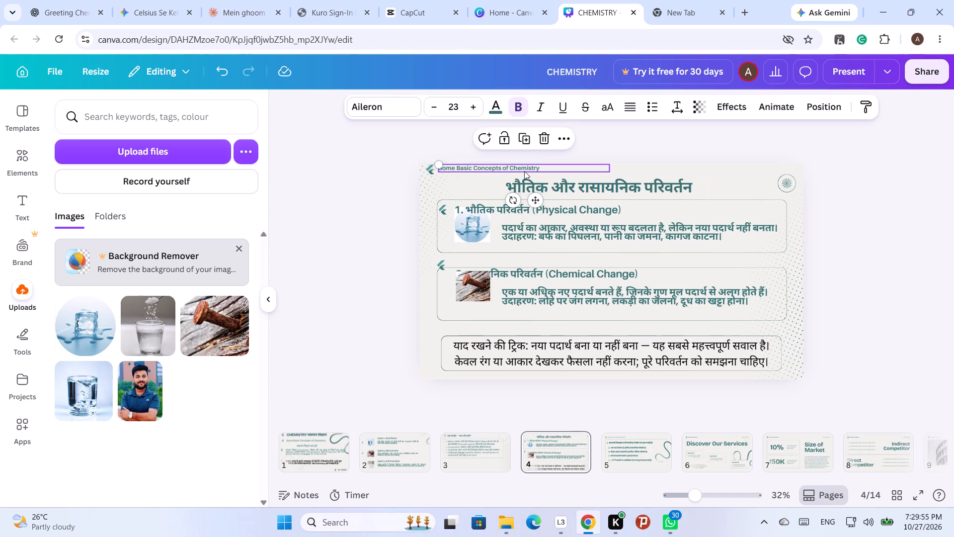
key("Down")
key("Down")
key("Down")
key("Down")
key("Down")
key("Down")
key("Down")
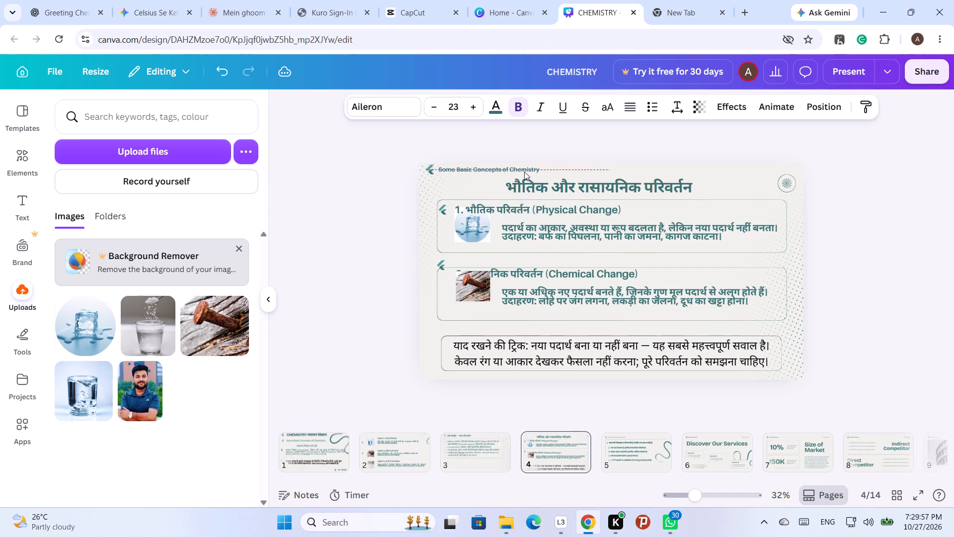
Set the font size of page 4's "Some Basic Concepts of Chemistry" header to 24.
left_click(524, 171)
left_click(470, 104)
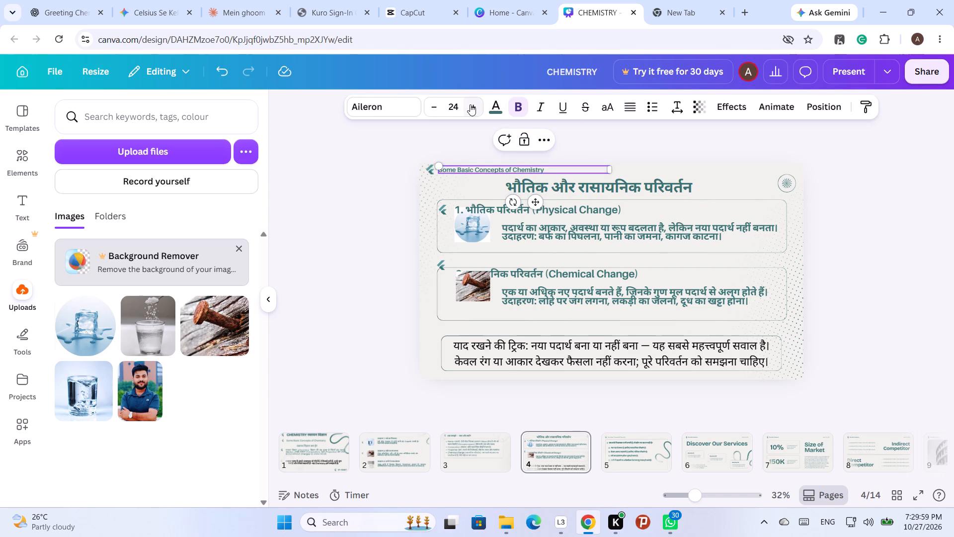
left_click(800, 144)
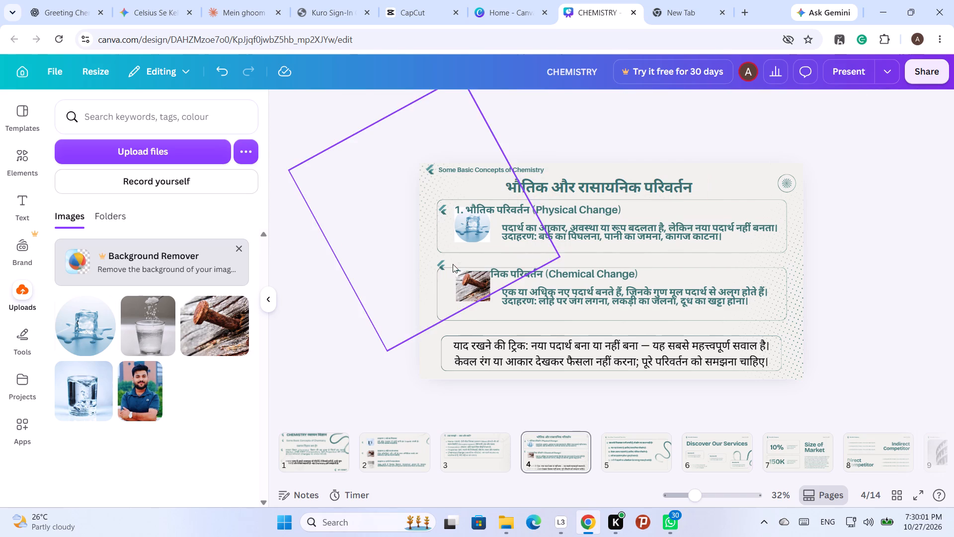
Move the second section's arrow icon inside its frame, level with the Chemical Change heading.
left_click(441, 262)
left_click_drag(453, 298, 460, 308)
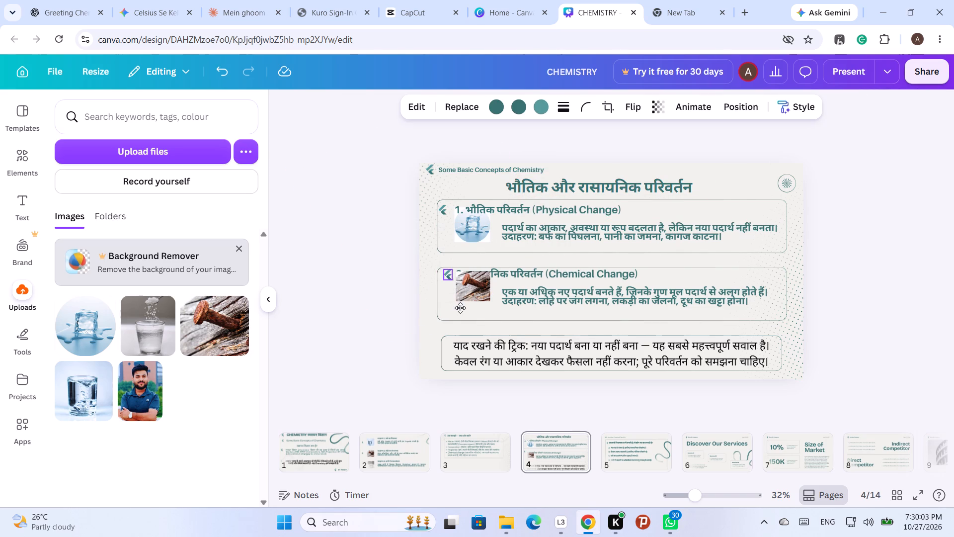
left_click_drag(460, 308, 457, 309)
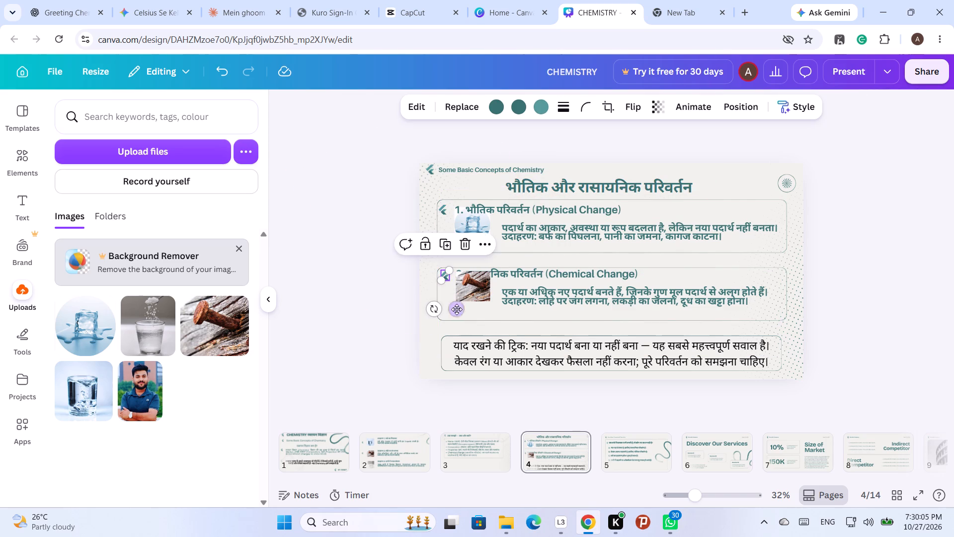
Move the rusty nail image and the ice image down on page 4 so neither covers its section heading.
left_click(475, 291)
left_click_drag(483, 327, 483, 335)
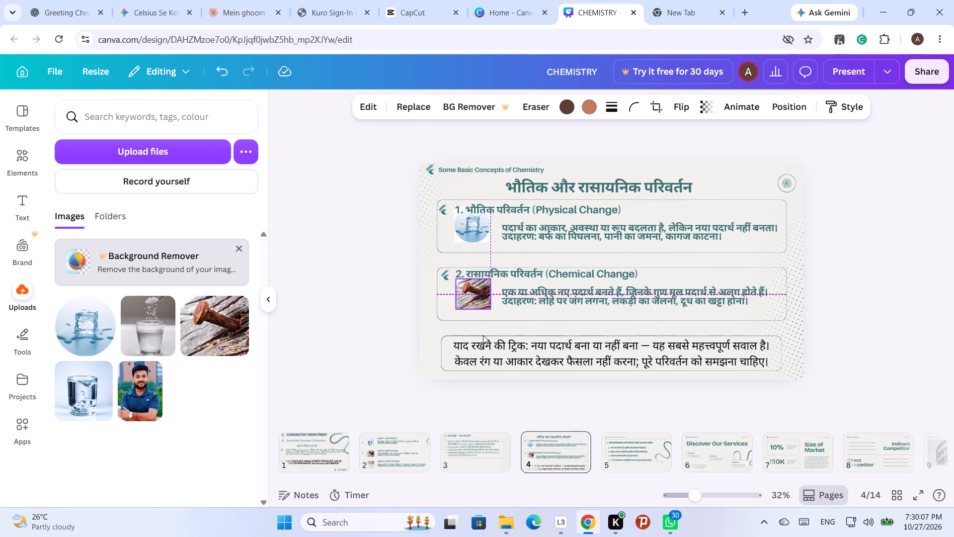
left_click_drag(483, 335, 479, 340)
left_click(474, 228)
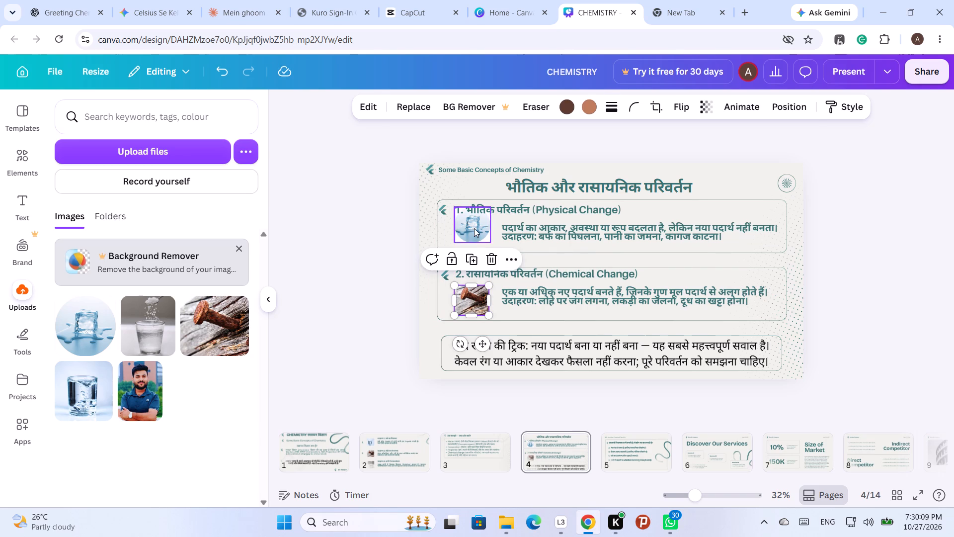
left_click_drag(484, 268, 484, 274)
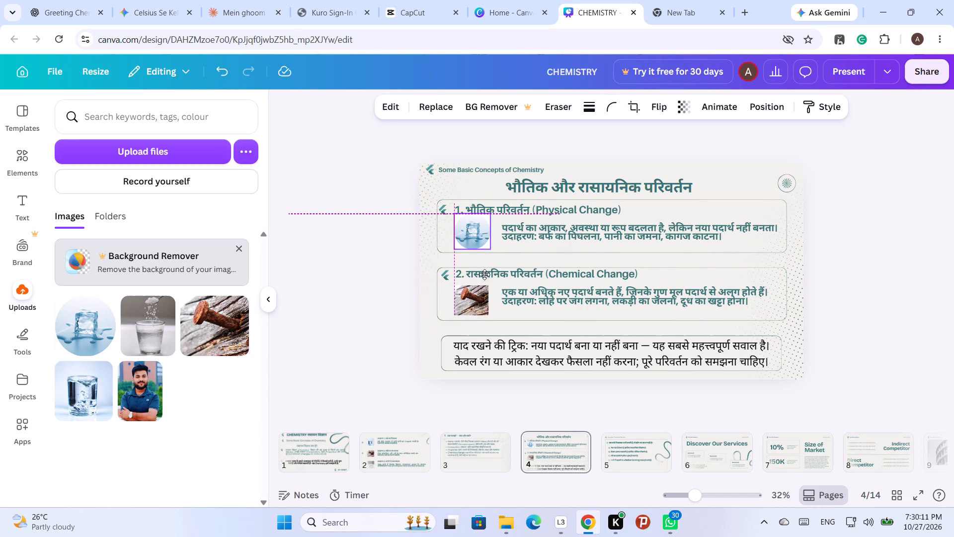
left_click_drag(484, 274, 484, 276)
left_click(898, 244)
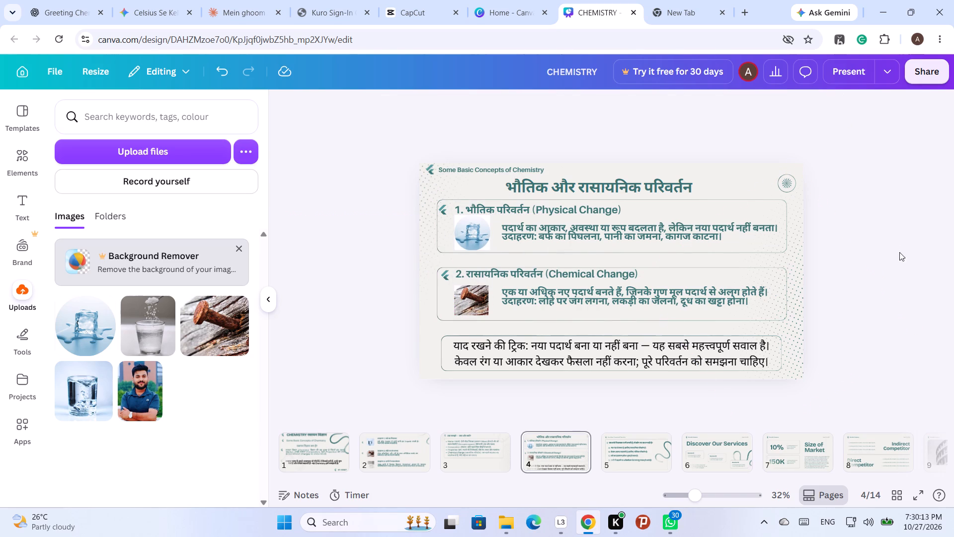
left_click(917, 269)
On page 3, select the title, bullet text and frame together and nudge them down to free space for the header.
scroll(924, 241, "up", 1)
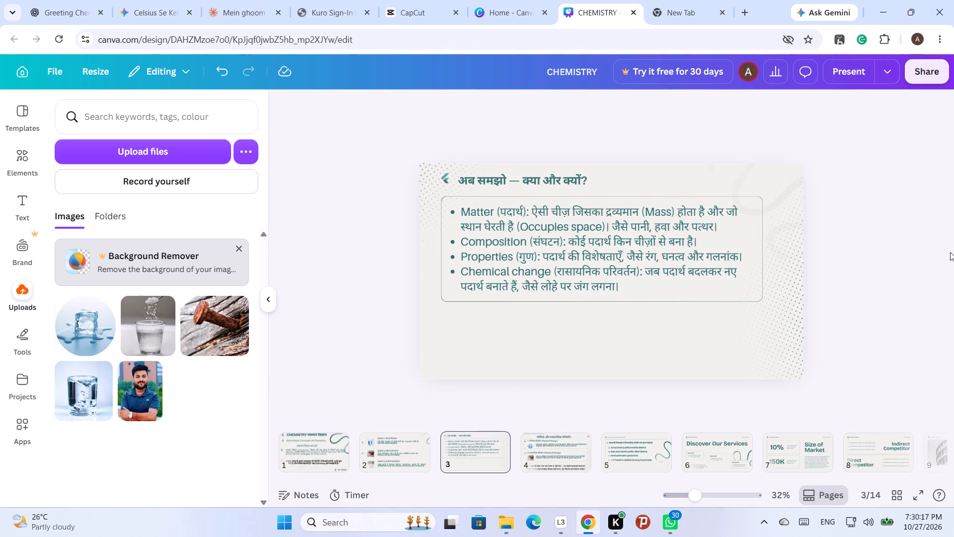
scroll(951, 257, "up", 1)
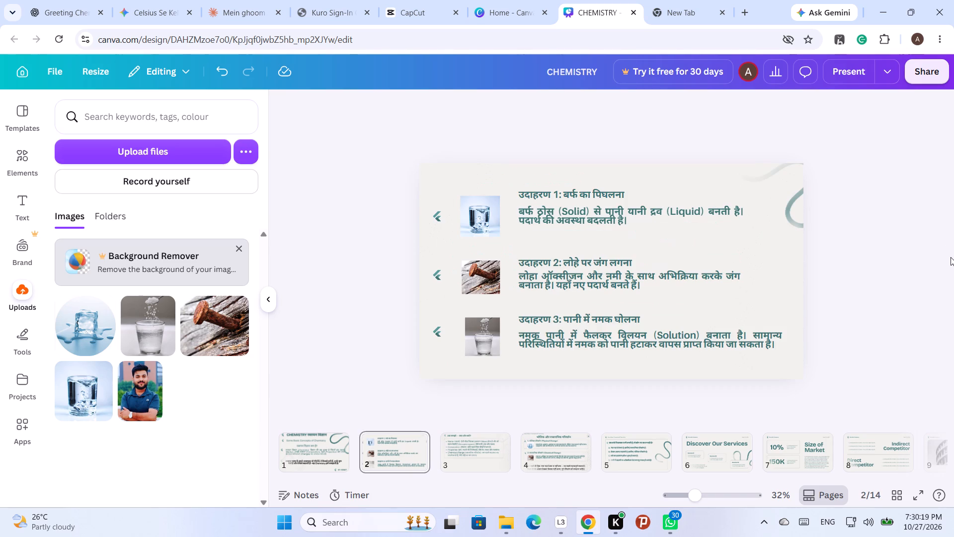
scroll(950, 261, "down", 1)
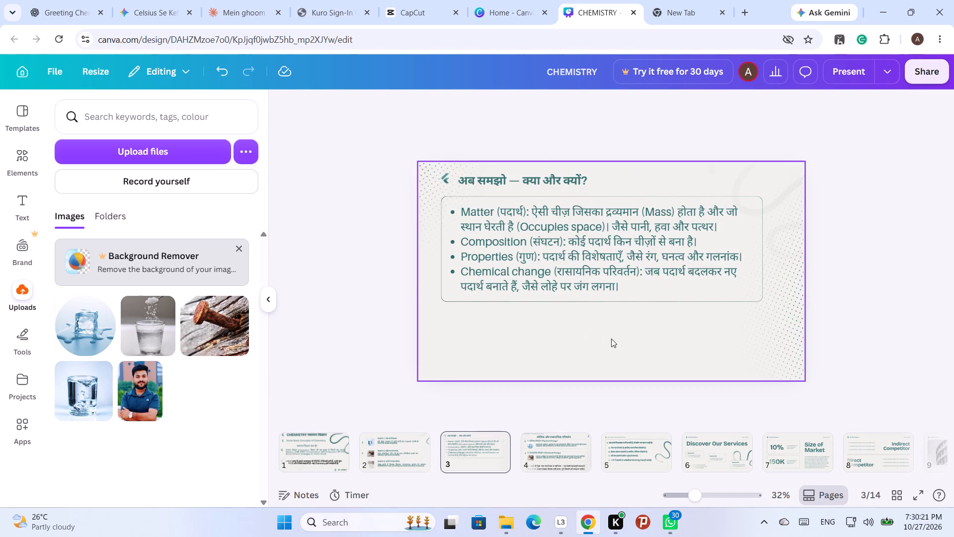
left_click(611, 339)
left_click_drag(609, 346, 608, 193)
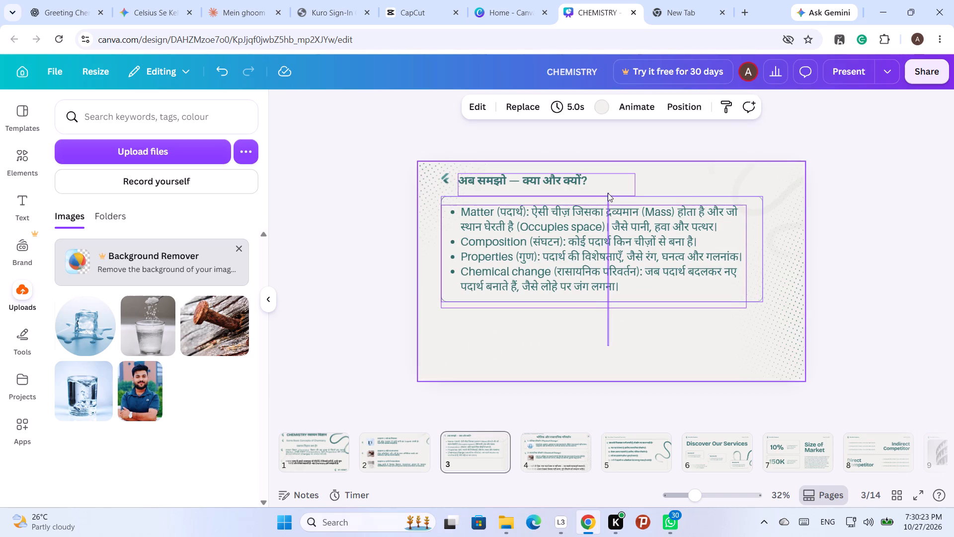
left_click_drag(608, 193, 606, 180)
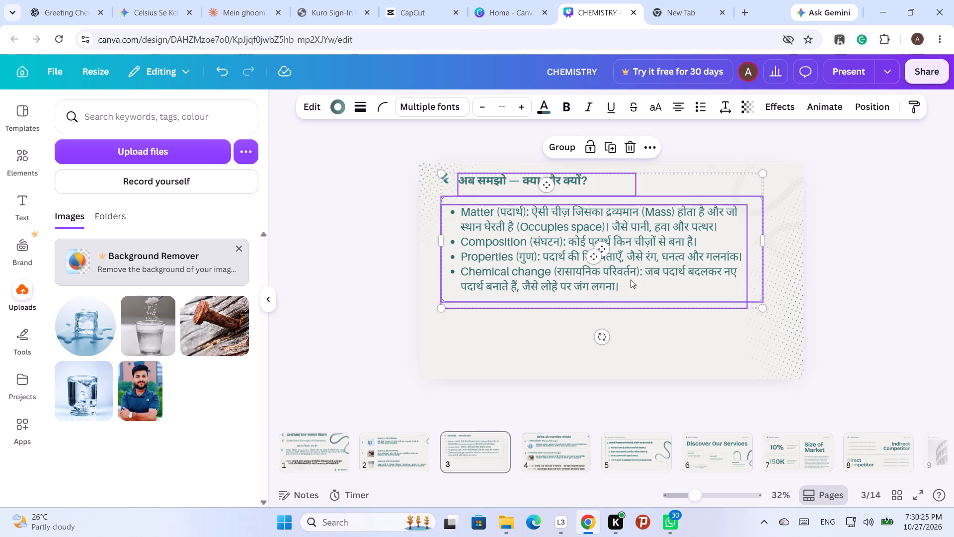
key("Down")
key("Down")
key("Down")
key("Down")
key("Down")
key("Down")
key("Down")
key("Down")
key("Down")
key("Down")
key("Down")
key("Down")
key("Down")
key("Down")
key("Down")
key("Down")
key("Down")
key("Down")
key("Down")
key("Down")
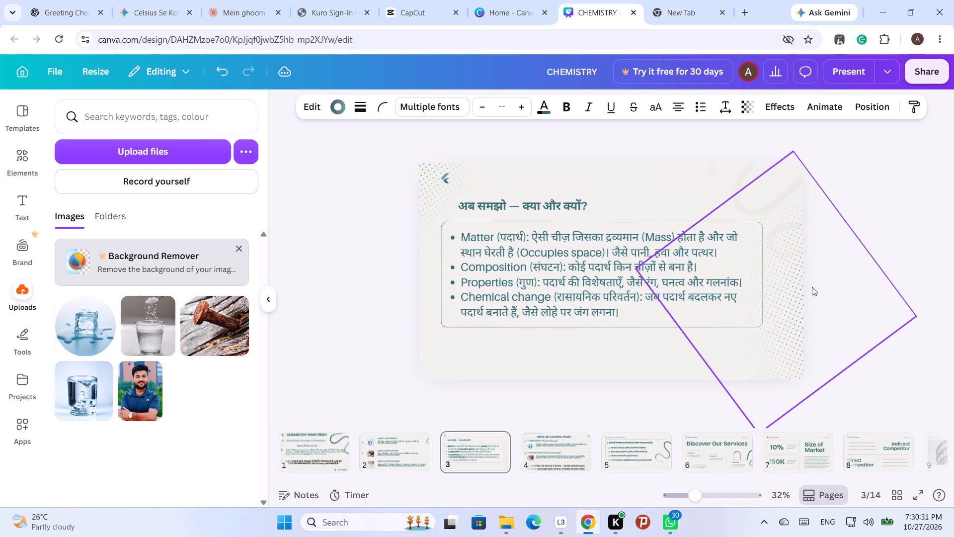
Nudge page 3's selected title, bullet text and frame further down to leave room for the header.
key("Down")
key("Down")
key("Down")
key("Down")
key("Down")
key("Down")
key("Down")
key("Down")
key("Down")
key("Down")
key("Down")
key("Down")
key("Down")
key("Down")
key("Down")
key("Down")
key("Down")
key("Down")
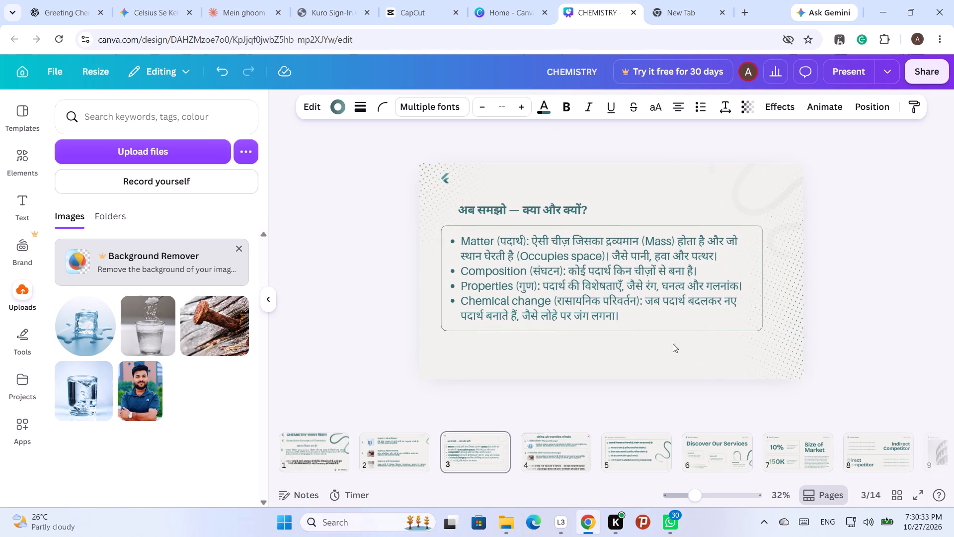
Enlarge page 3's title, bullet text and frame together, and shift them slightly left.
left_click(677, 322)
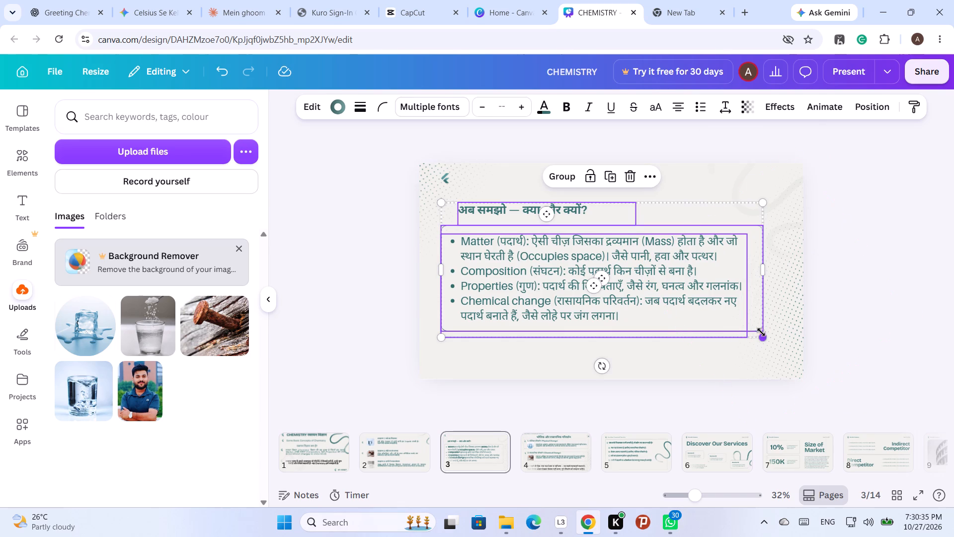
left_click_drag(761, 332, 780, 351)
key("Left")
key("Left")
key("Left")
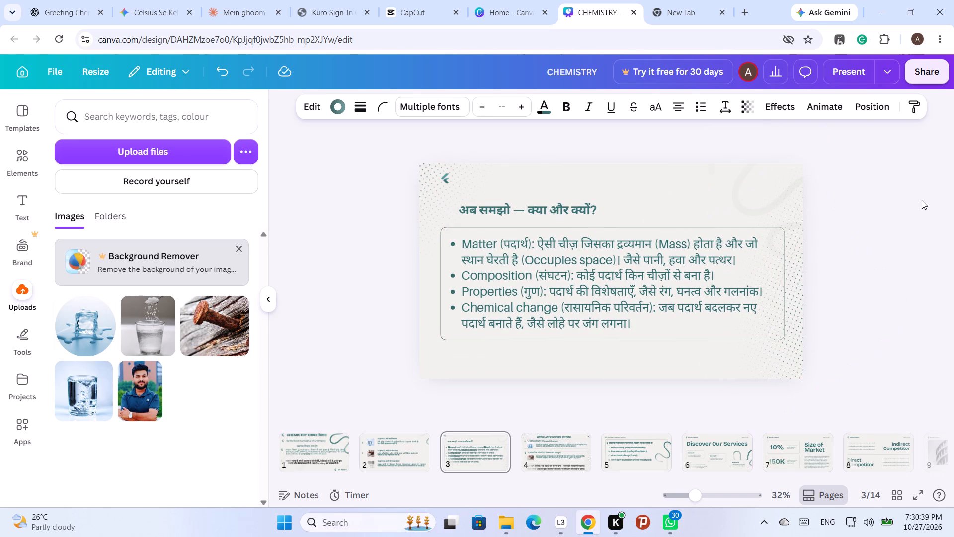
key("Left")
left_click(953, 159)
Move page 3's arrow icon beside the title, and place a duplicate of it in the header space above.
left_click(443, 177)
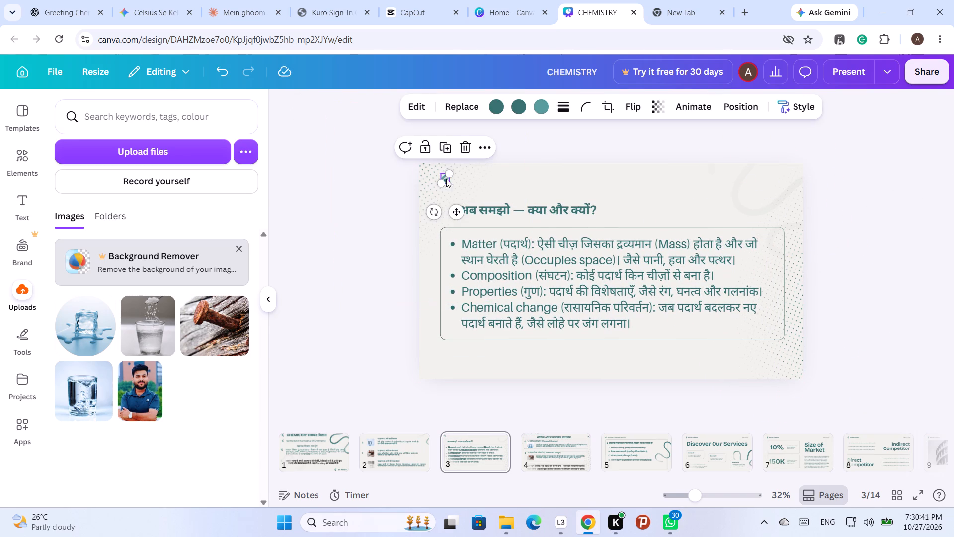
left_click_drag(455, 210, 452, 243)
left_click(443, 179)
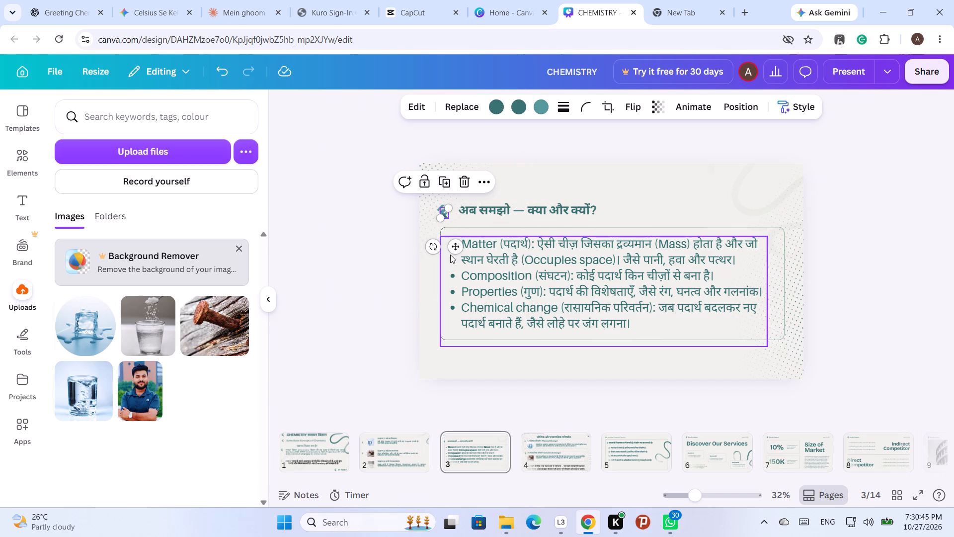
left_click_drag(453, 246, 447, 204)
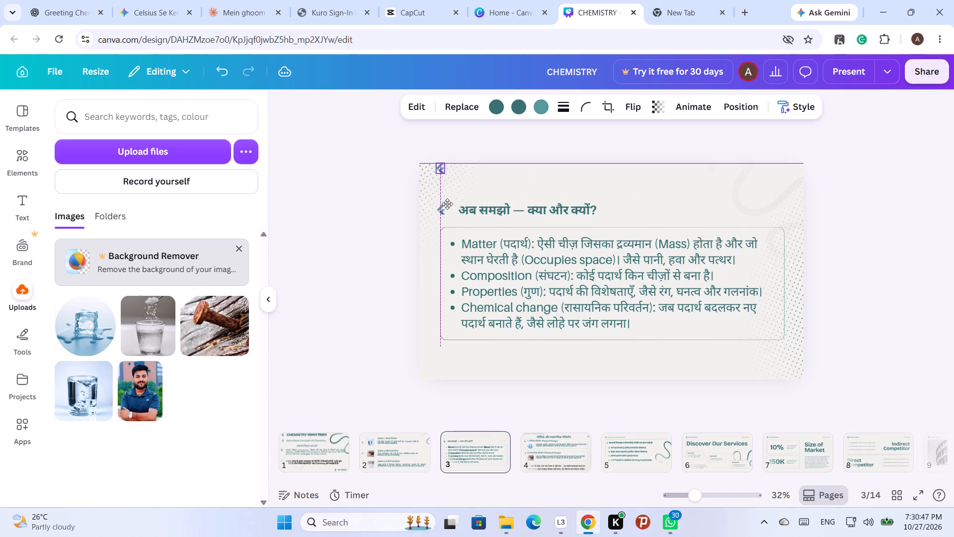
left_click_drag(447, 204, 447, 205)
Duplicate page 3's title, move the copy up beside the header arrow, and replace its text with "Some Basic Concepts of Chemistry".
left_click(469, 213)
left_click(557, 173)
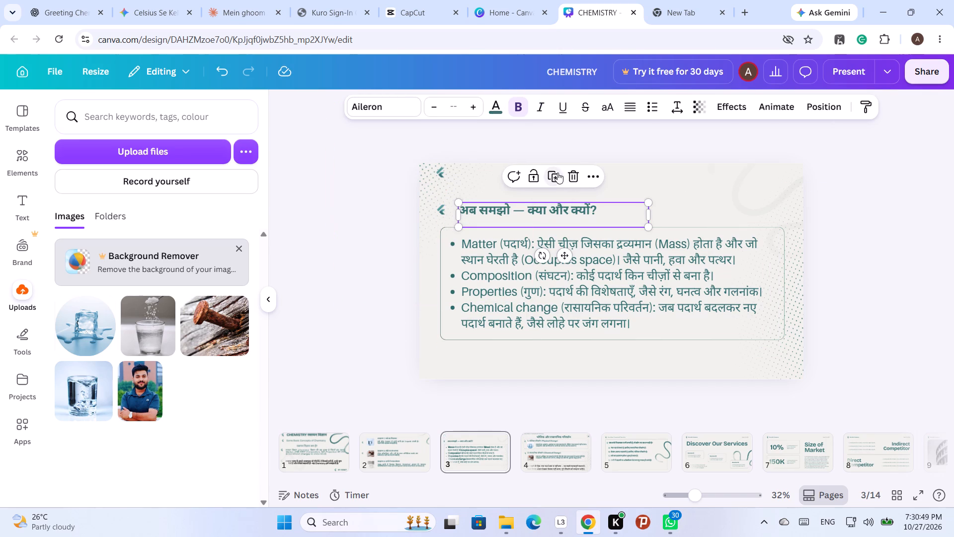
left_click_drag(568, 261, 559, 223)
double_click(560, 181)
key("ctrl+v")
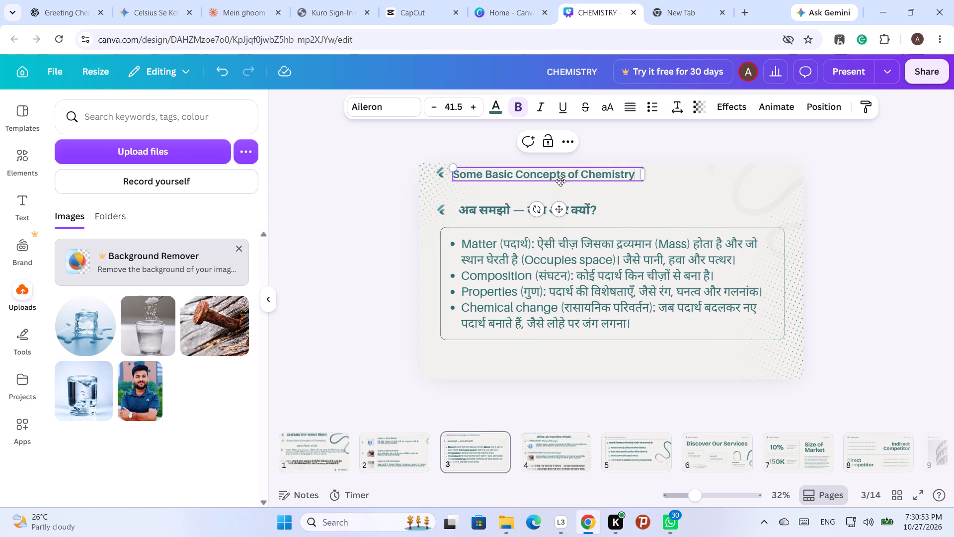
Set the font size of page 3's "Some Basic Concepts of Chemistry" header to 24, matching page 4's header.
left_click(437, 105)
left_click(435, 105)
left_click(445, 108)
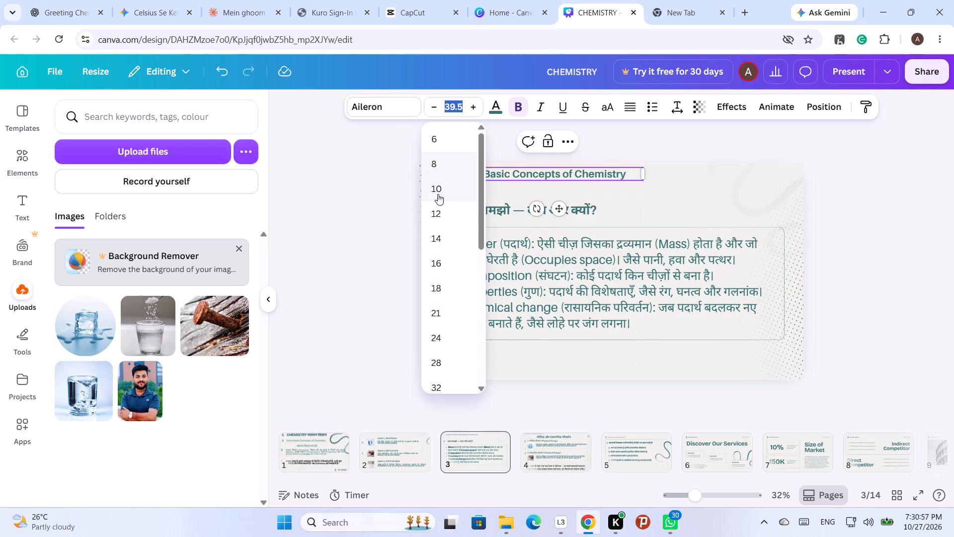
left_click(444, 285)
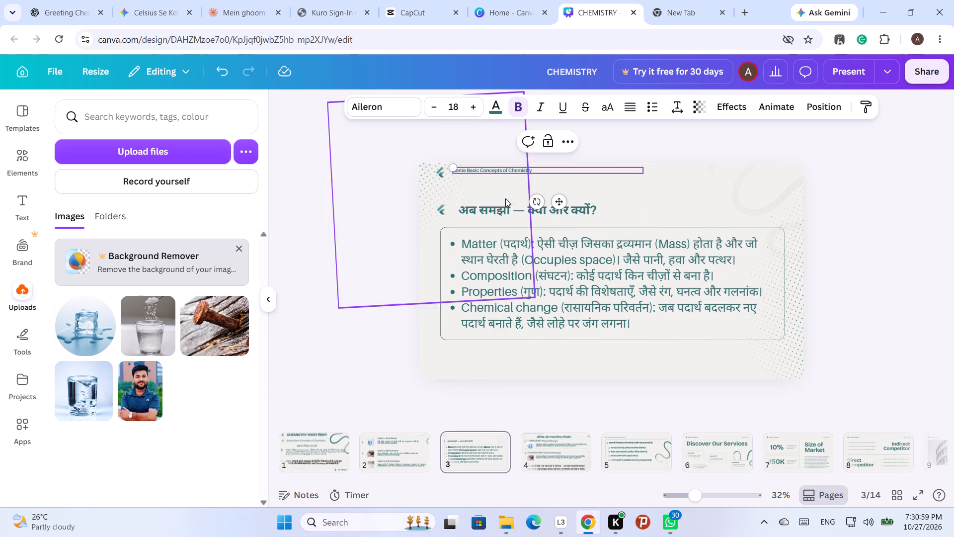
triple_click(473, 107)
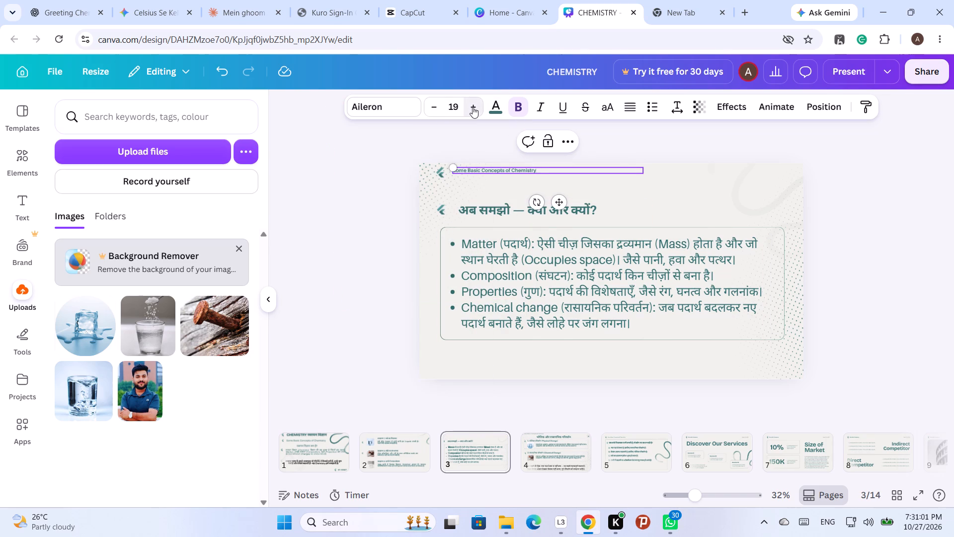
left_click(473, 107)
left_click(557, 203)
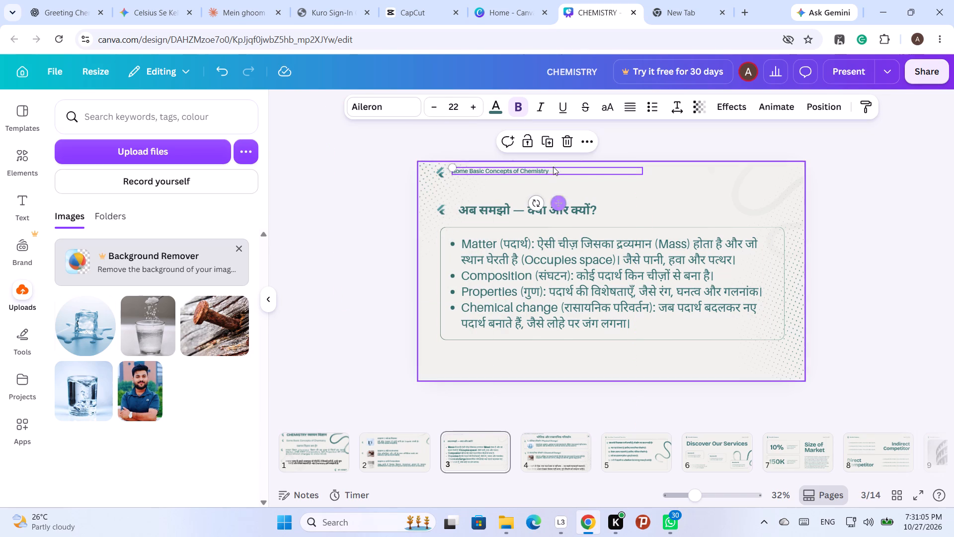
left_click(929, 245)
scroll(922, 240, "down", 1)
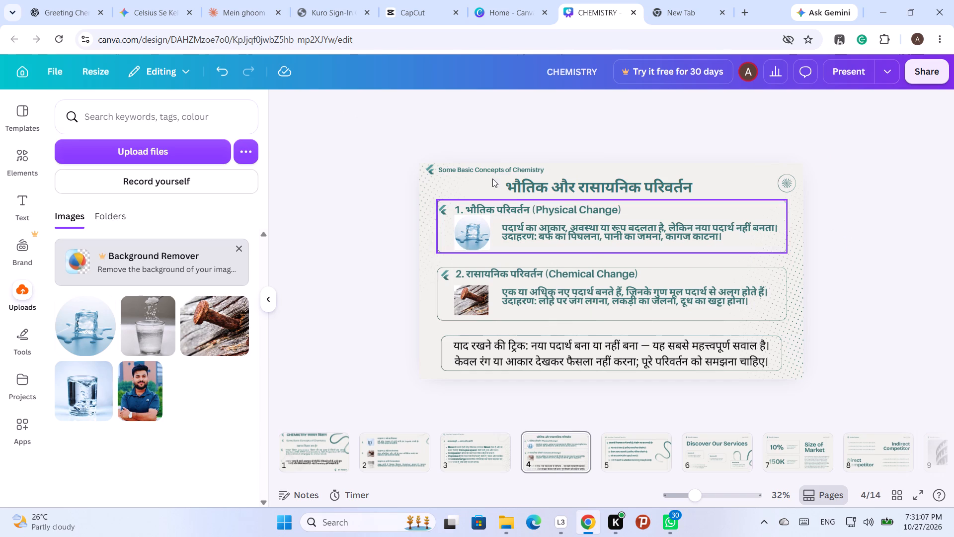
left_click(492, 171)
left_click(908, 214)
scroll(903, 224, "up", 1)
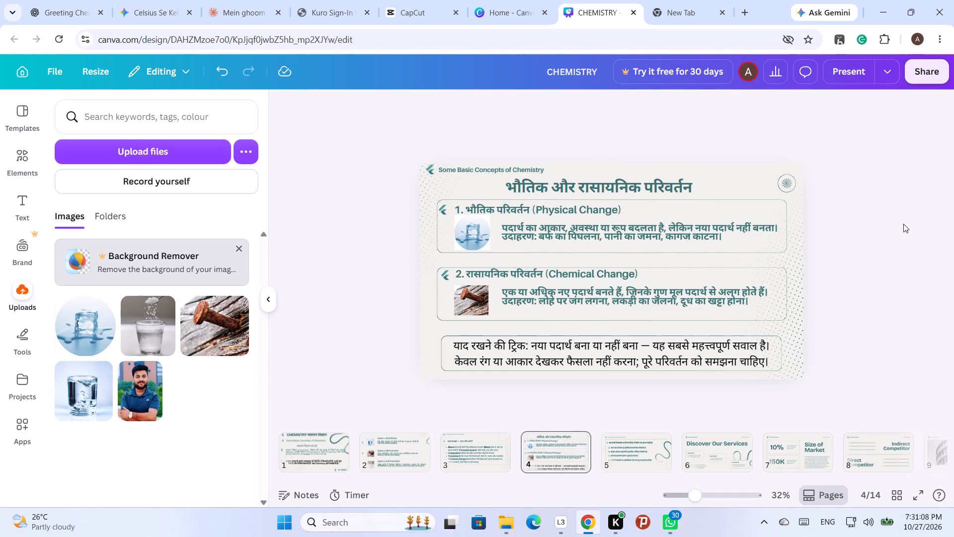
left_click(546, 171)
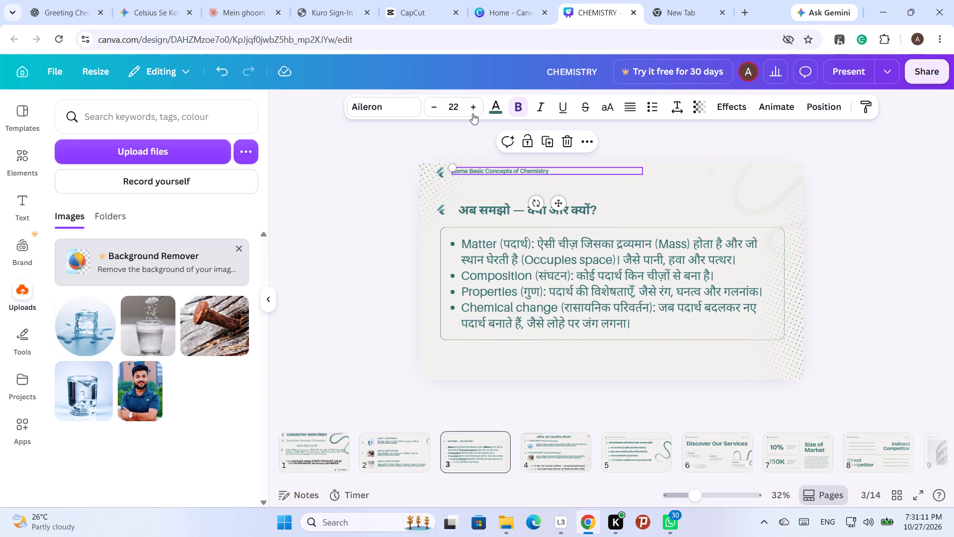
left_click(467, 107)
left_click(467, 107)
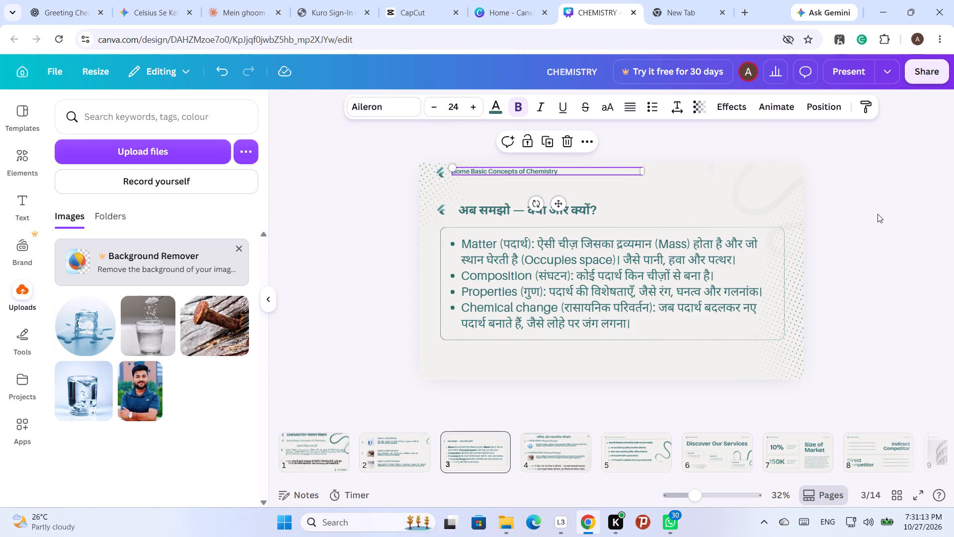
Shift page 3's header text slightly so it lines up with its arrow icon.
left_click(556, 205)
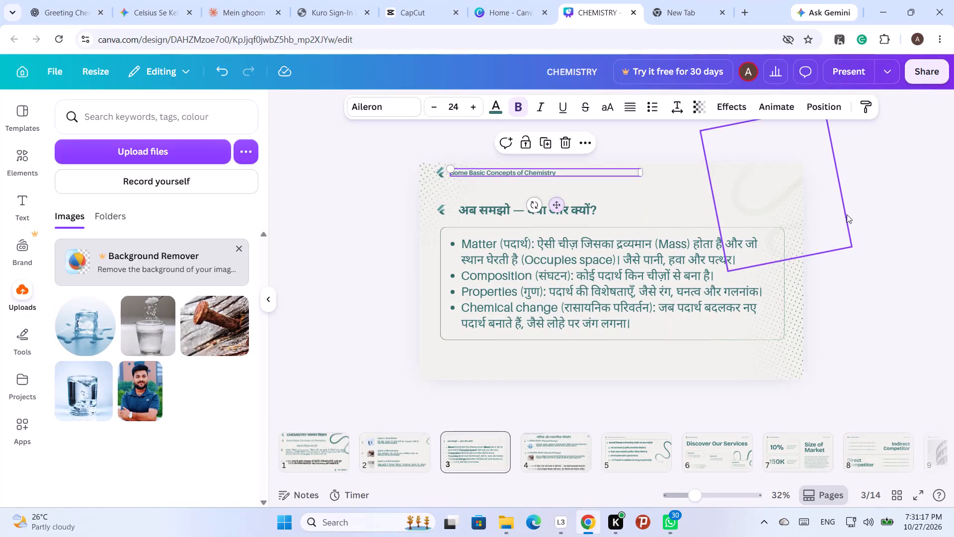
left_click(847, 214)
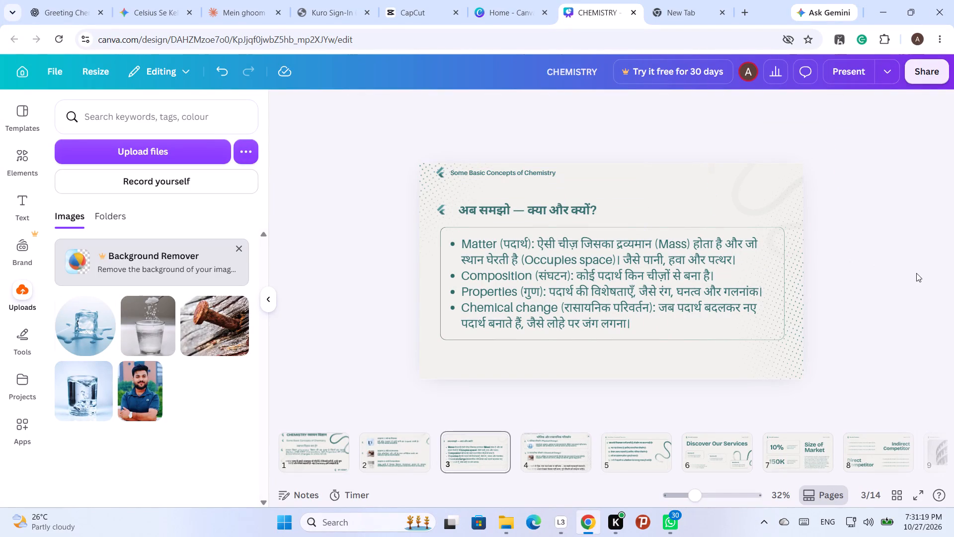
left_click(930, 284)
scroll(926, 275, "down", 3)
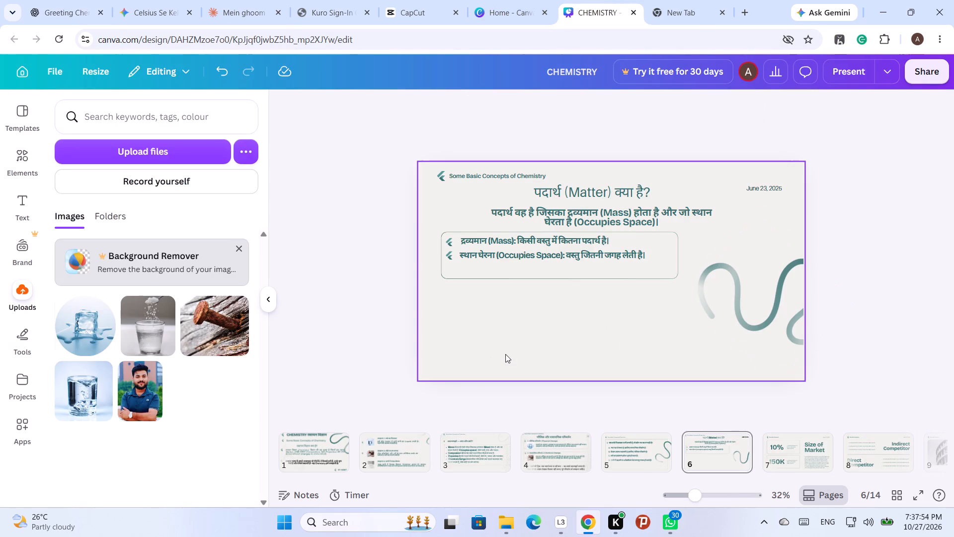
Move the "पदार्थ (Matter) क्या है?" page from position 6 to position 4, ahead of the physical and chemical changes page.
double_click(514, 305)
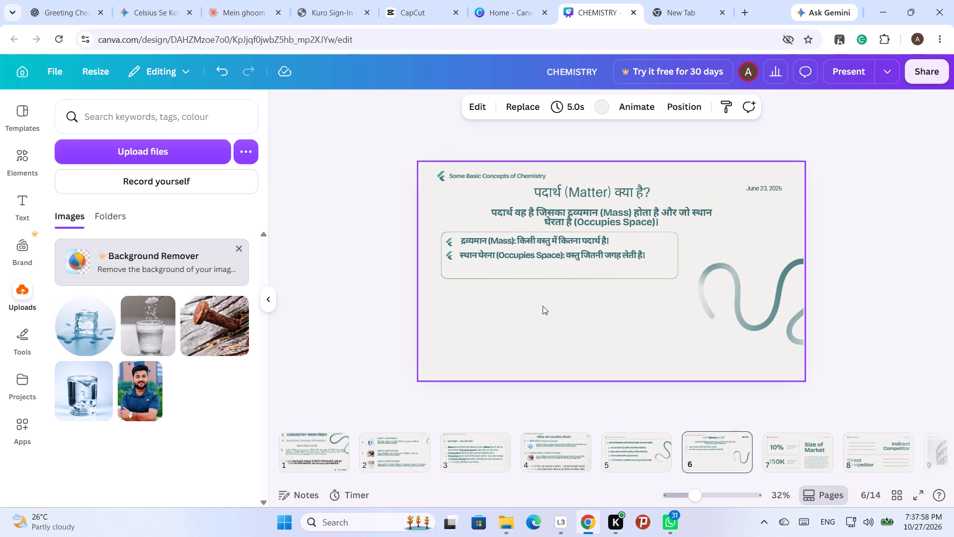
left_click(885, 229)
scroll(892, 246, "up", 1)
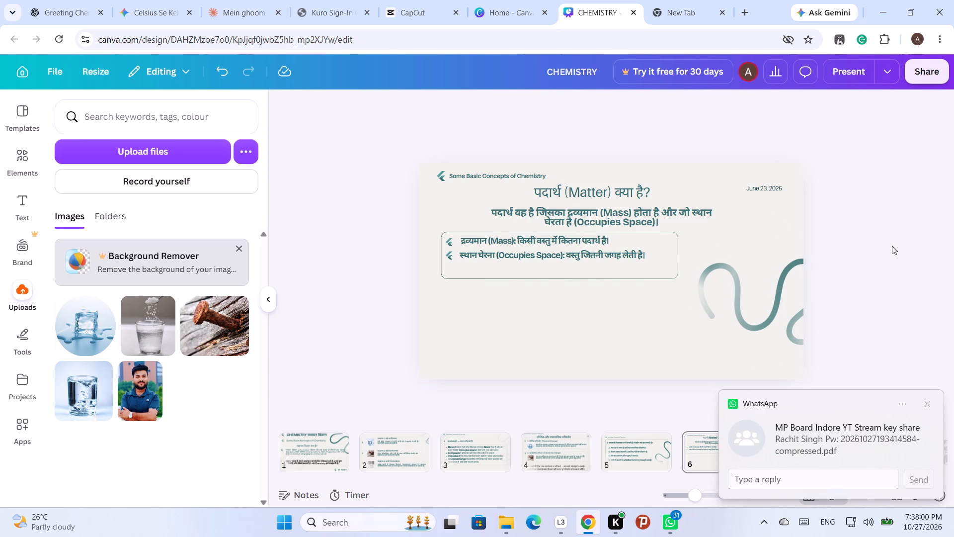
scroll(897, 263, "up", 1)
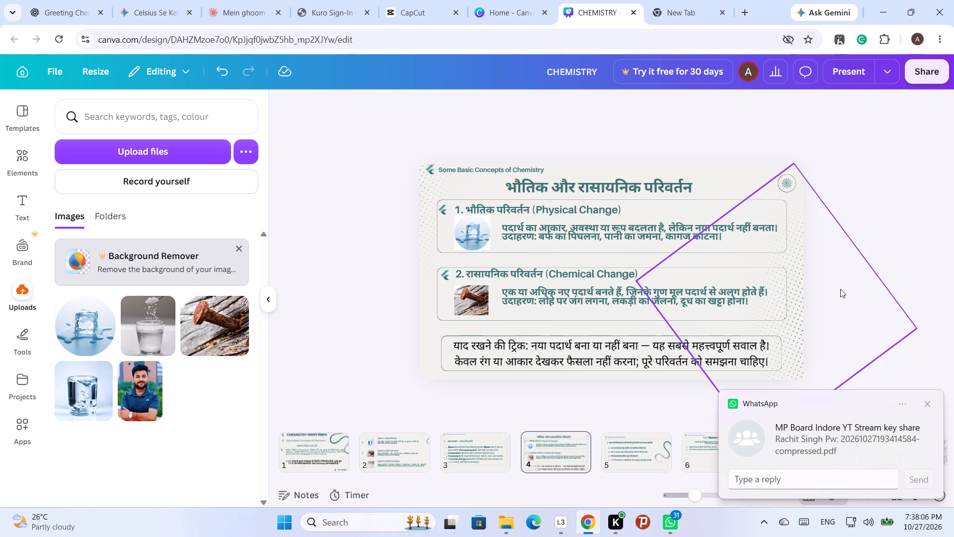
left_click(934, 405)
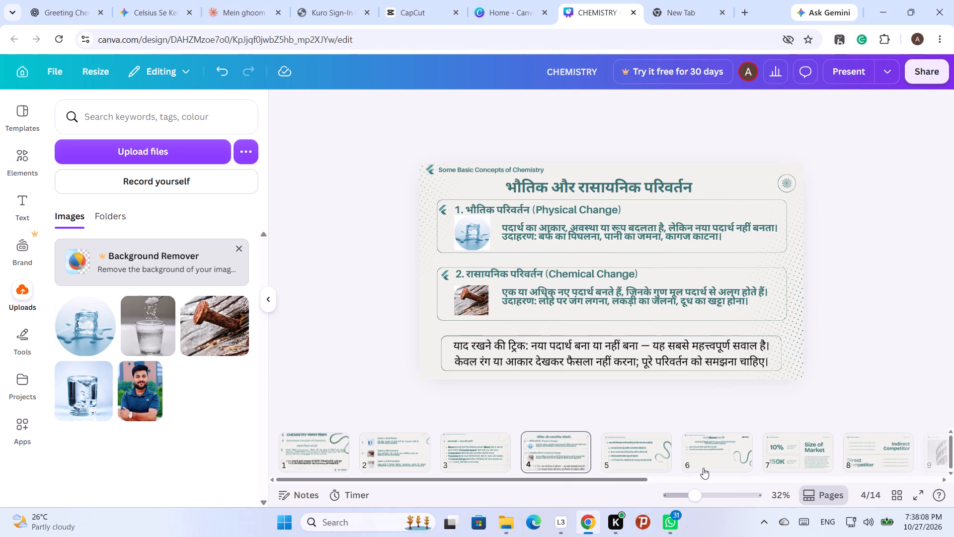
left_click_drag(559, 460, 704, 468)
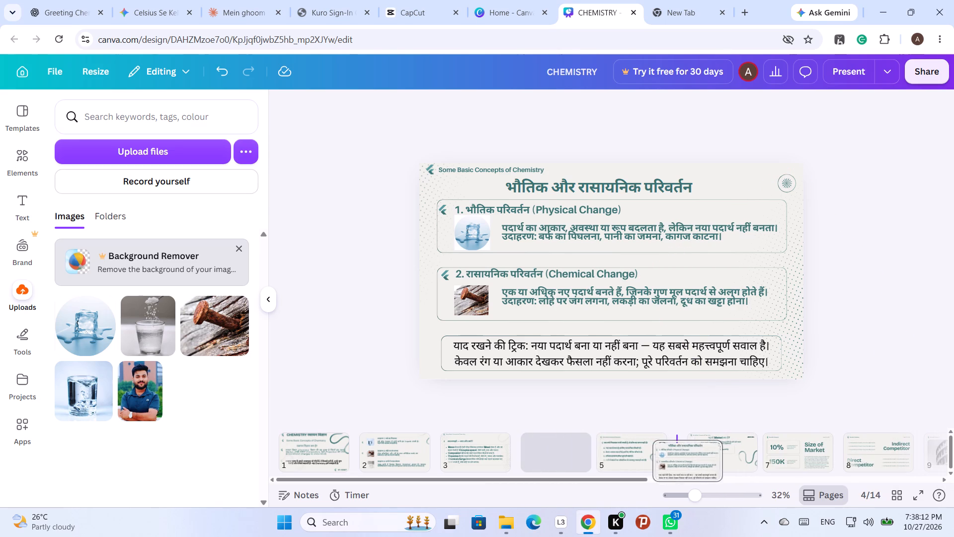
left_click_drag(704, 468, 572, 460)
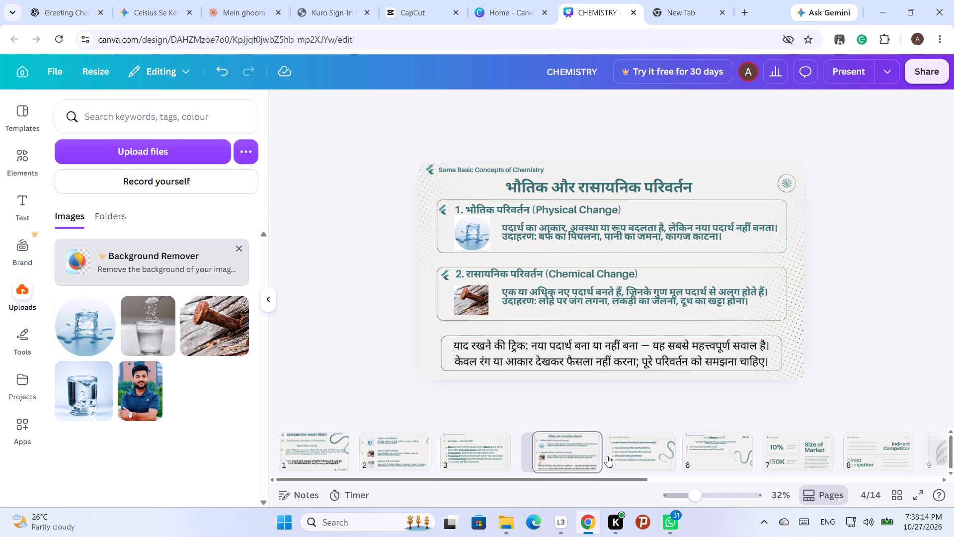
left_click_drag(713, 450, 538, 453)
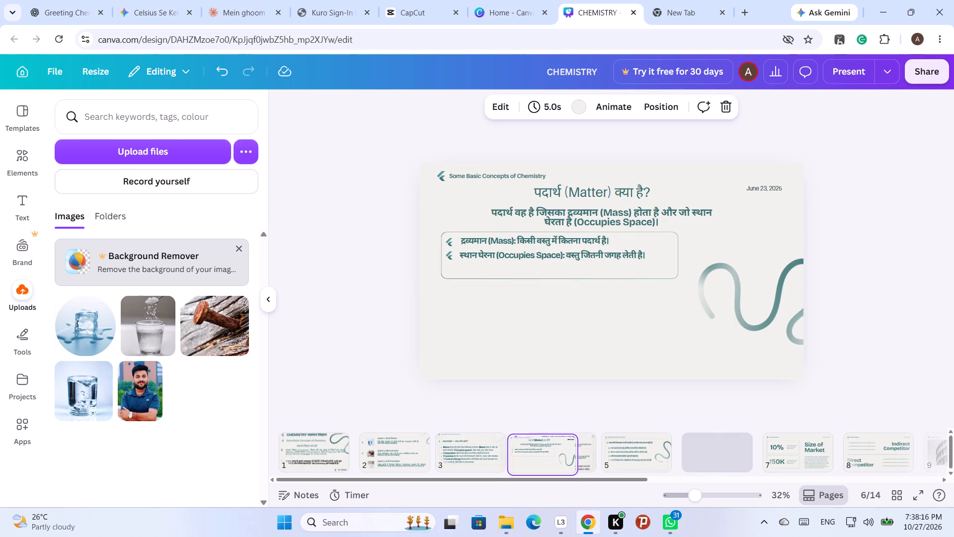
left_click_drag(538, 453, 536, 453)
left_click(911, 271)
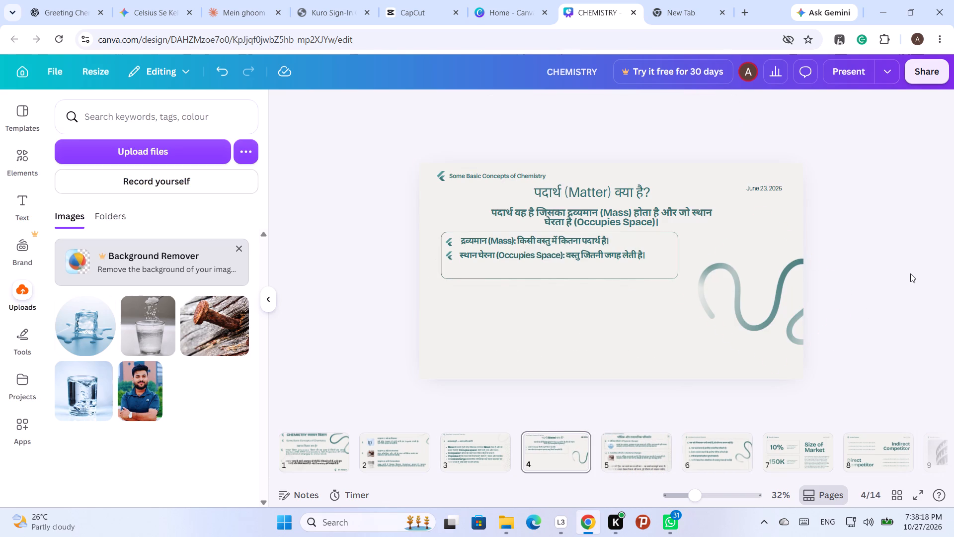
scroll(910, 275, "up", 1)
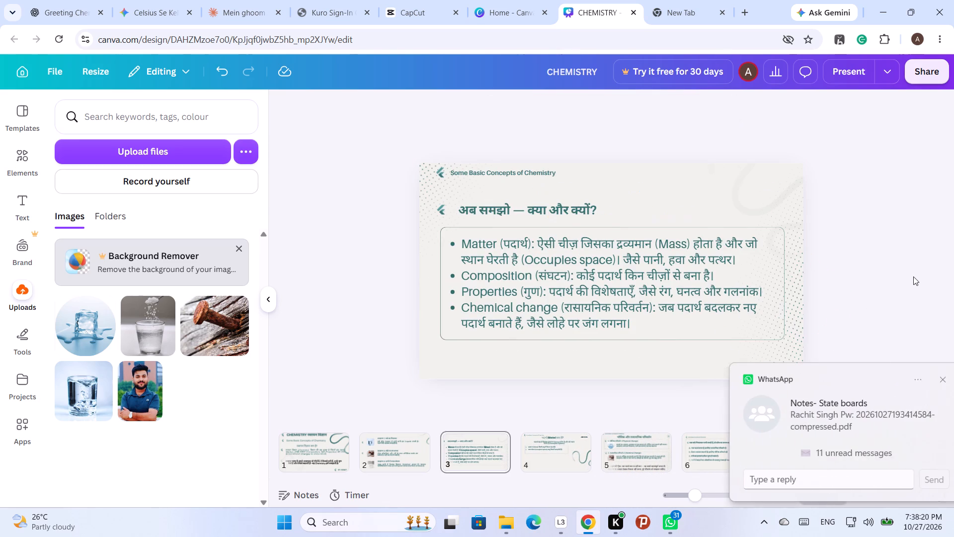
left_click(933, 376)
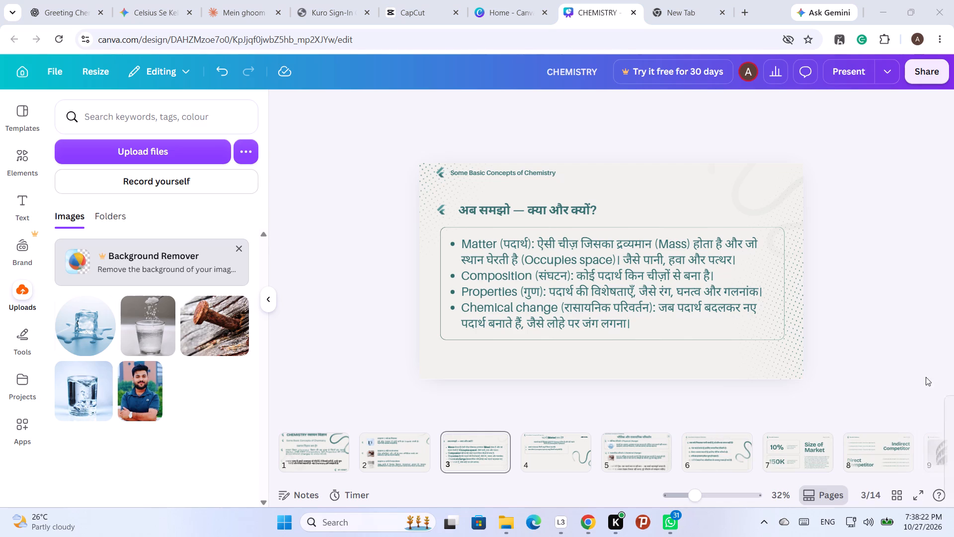
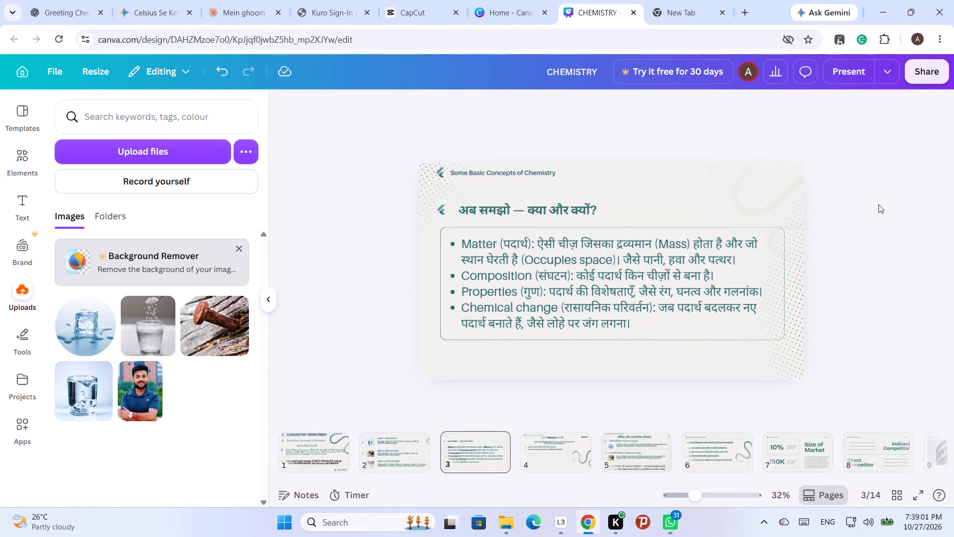
left_click(882, 208)
scroll(887, 191, "down", 1)
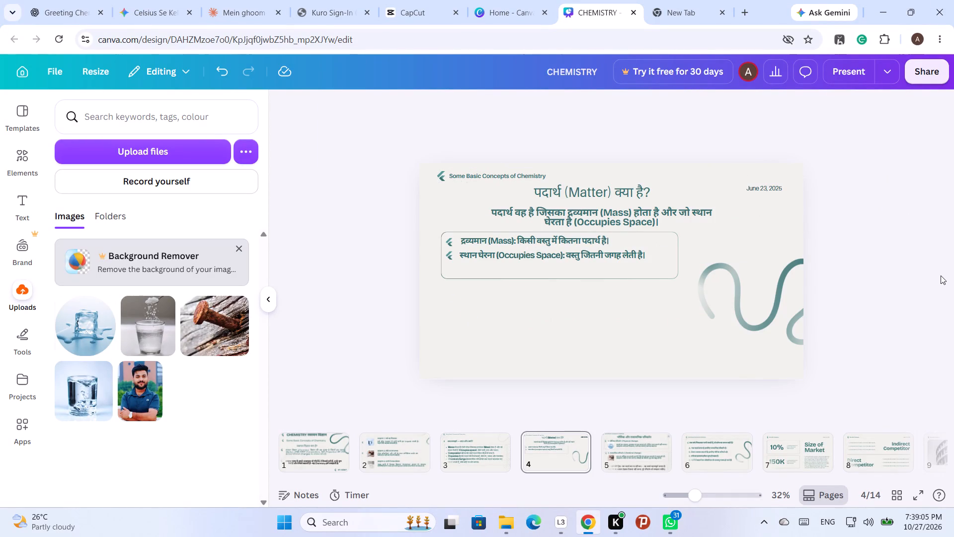
scroll(941, 276, "down", 1)
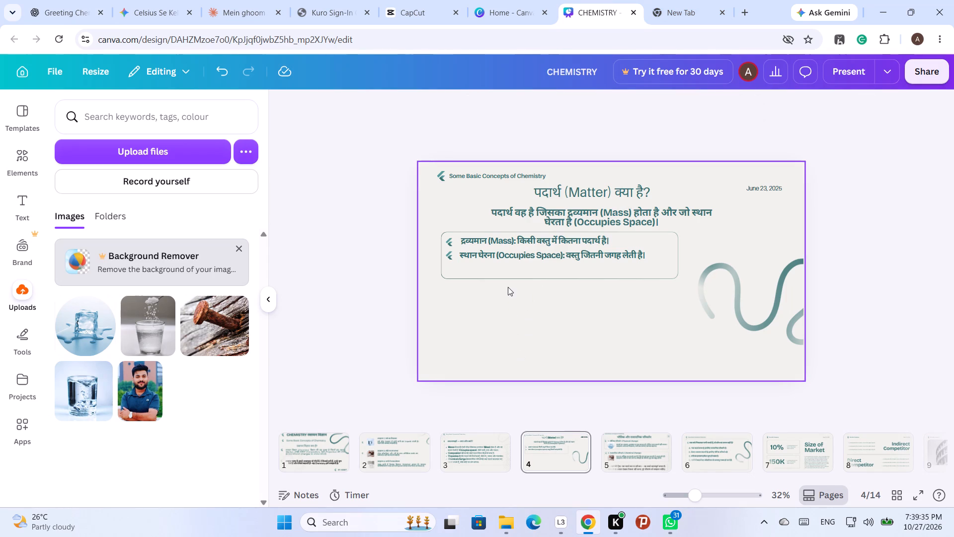
double_click(459, 348)
key("ctrl+v")
left_click_drag(621, 307, 623, 309)
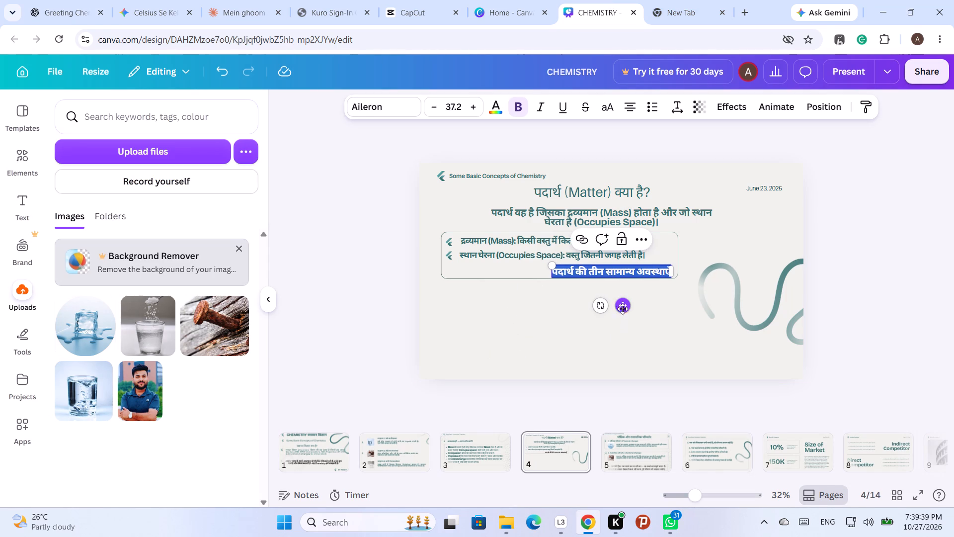
left_click_drag(623, 309, 596, 347)
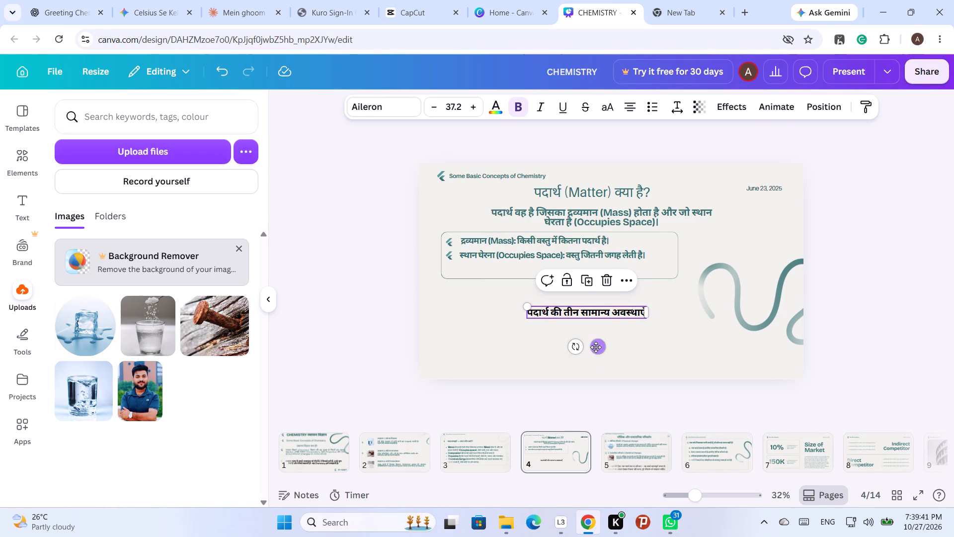
Remove the word "तीन" from the pasted heading so it reads "पदार्थ की सामान्य अवस्थाएँ".
left_click(578, 309)
left_click(578, 309)
left_click(580, 313)
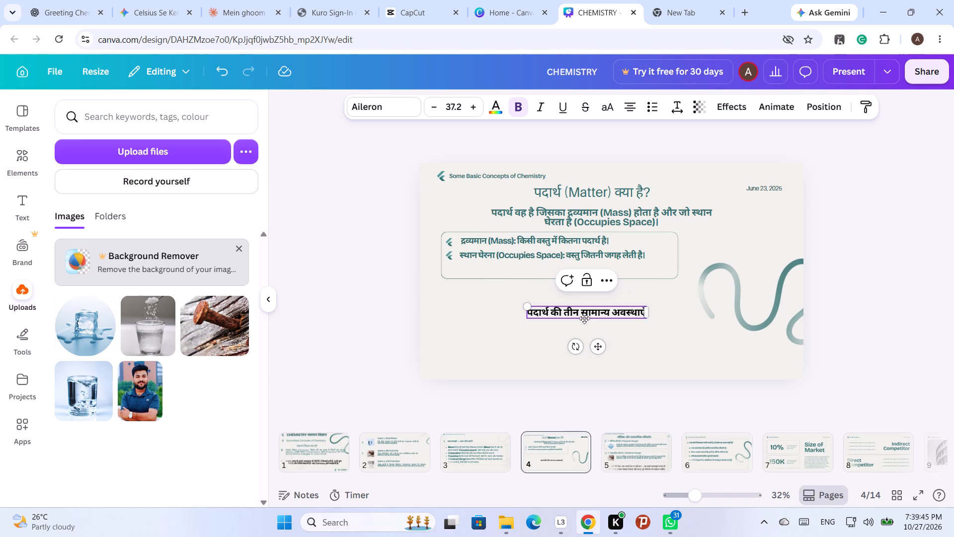
key("BackSpace")
key("BackSpace")
key("BackSpace")
key("BackSpace")
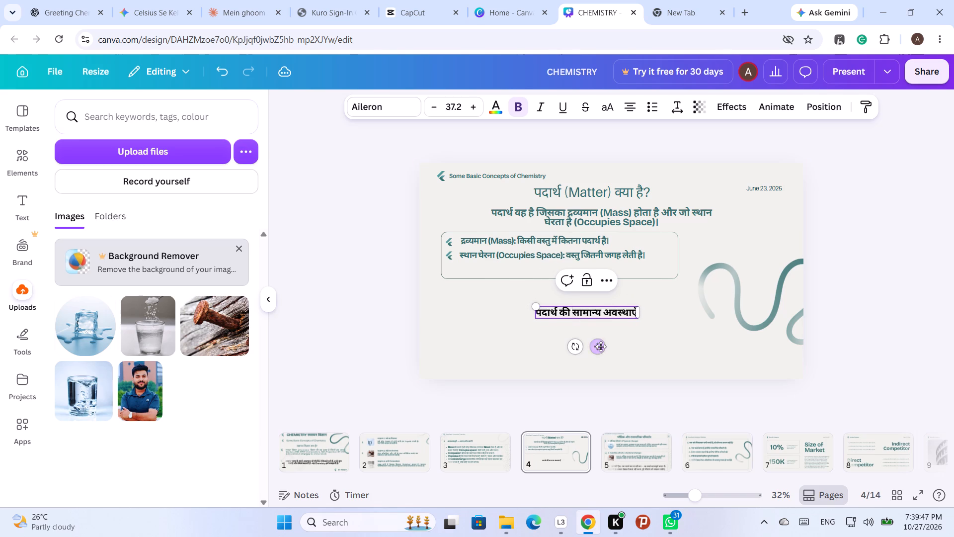
Shift the heading slightly left and up, and enlarge it to a font size of about 46.2.
left_click_drag(598, 349, 581, 344)
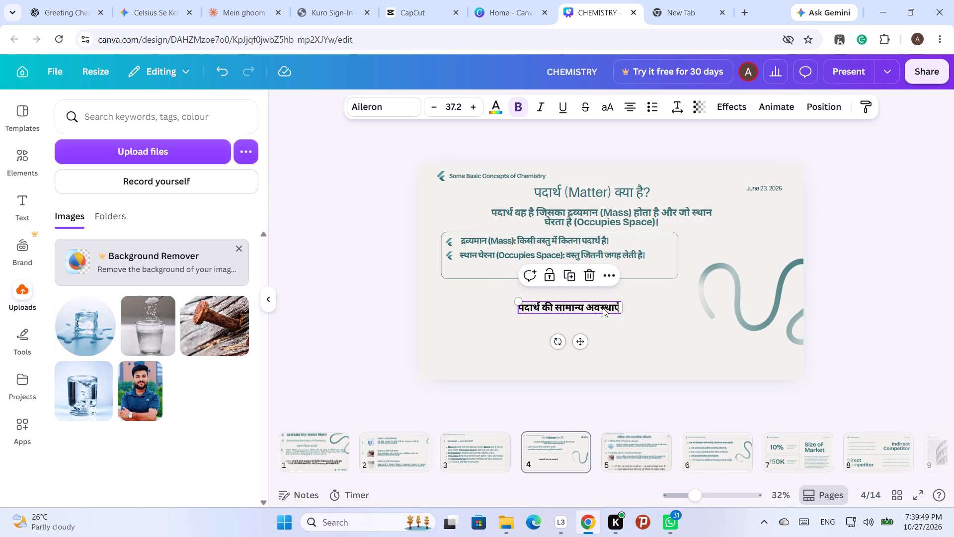
left_click_drag(619, 314, 636, 321)
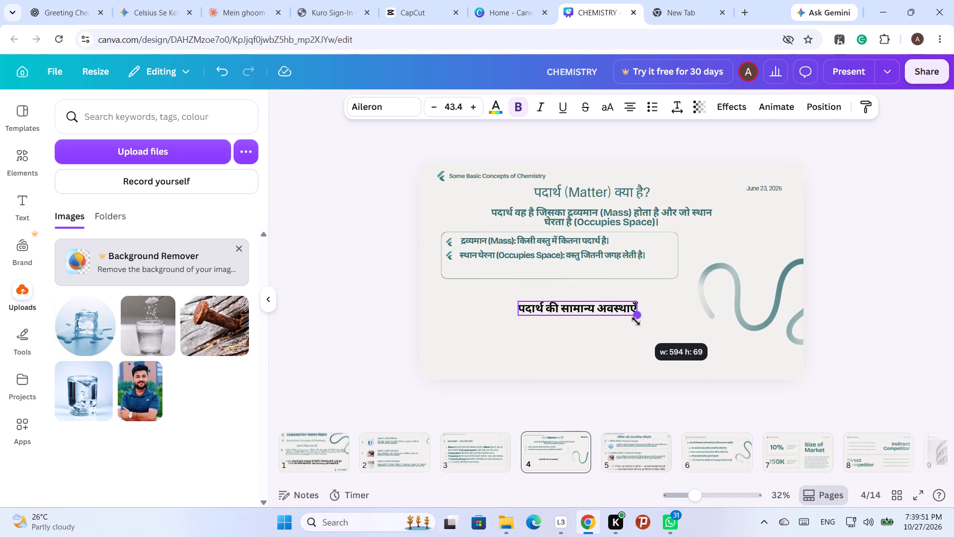
left_click_drag(636, 321, 642, 324)
left_click(640, 341)
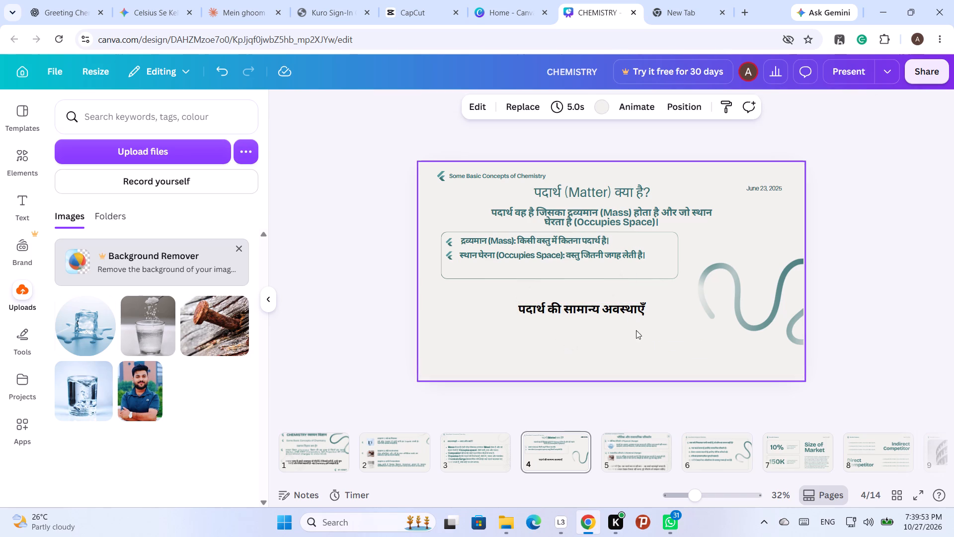
Move the heading to the slide's left side, just below the outlined box and starting near the box's left edge.
left_click_drag(617, 314, 631, 312)
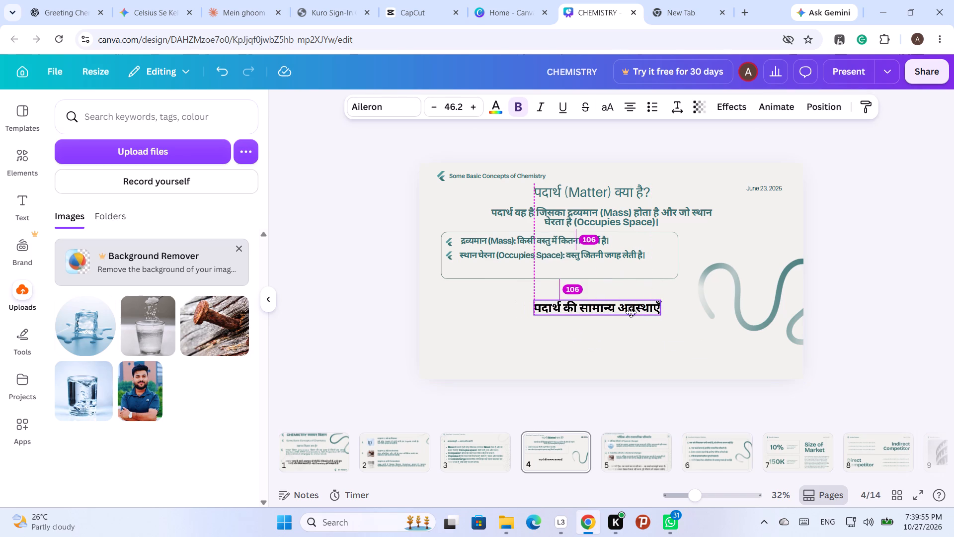
left_click_drag(631, 312, 524, 301)
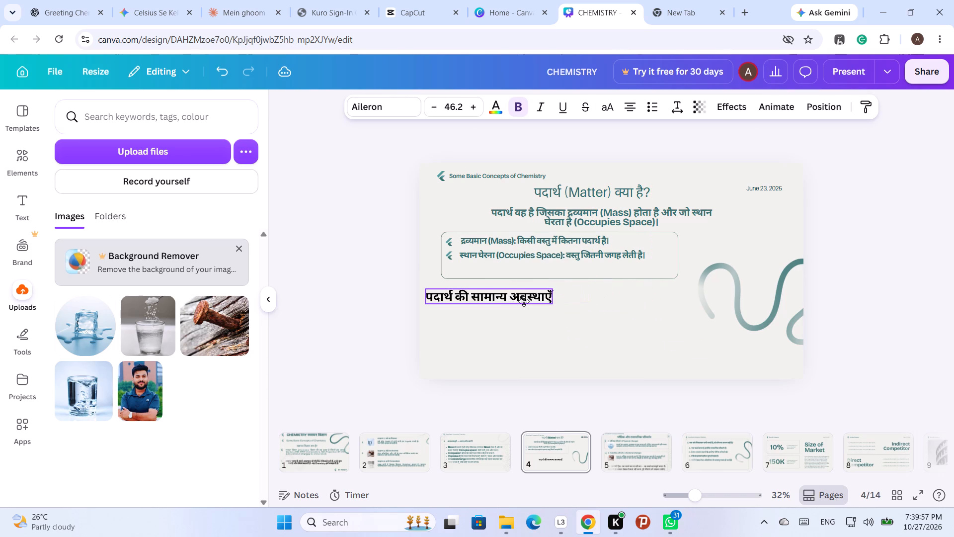
left_click_drag(524, 301, 532, 306)
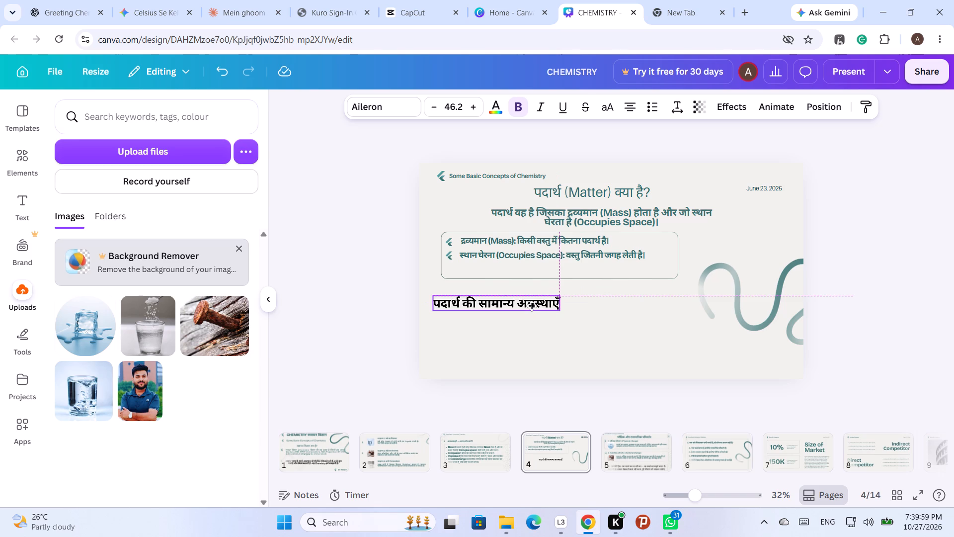
left_click_drag(532, 306, 532, 308)
left_click_drag(532, 308, 531, 308)
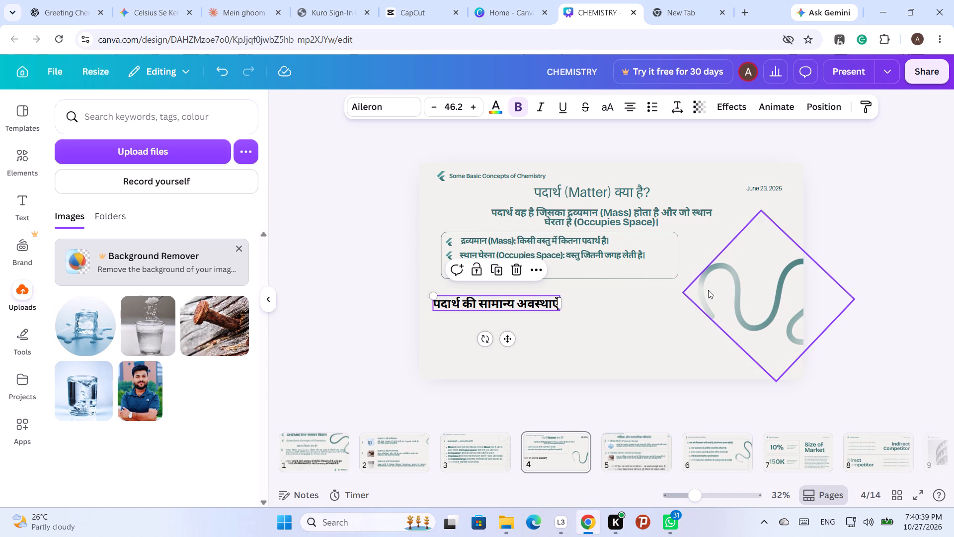
left_click(909, 313)
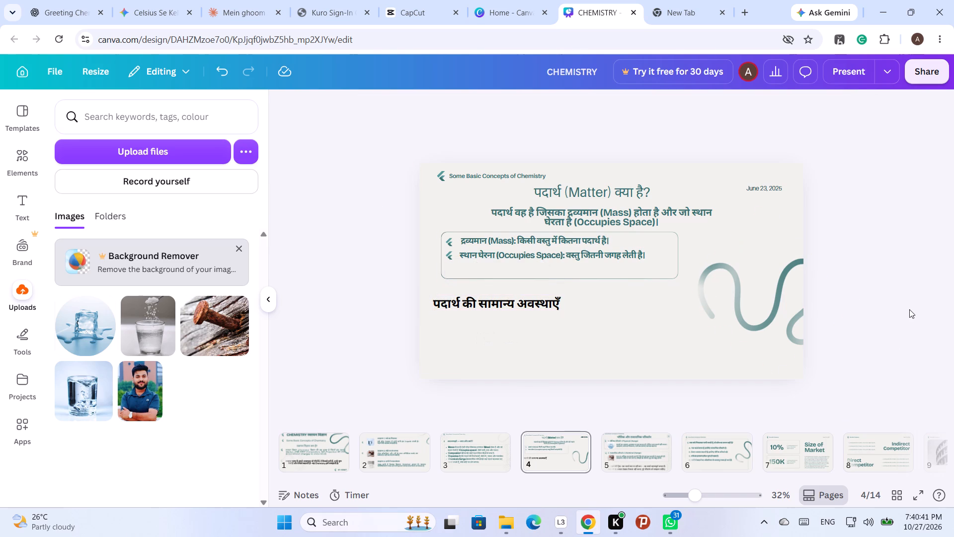
Delete every word after "पदार्थ" from the page 4 heading below the outlined box.
left_click(540, 303)
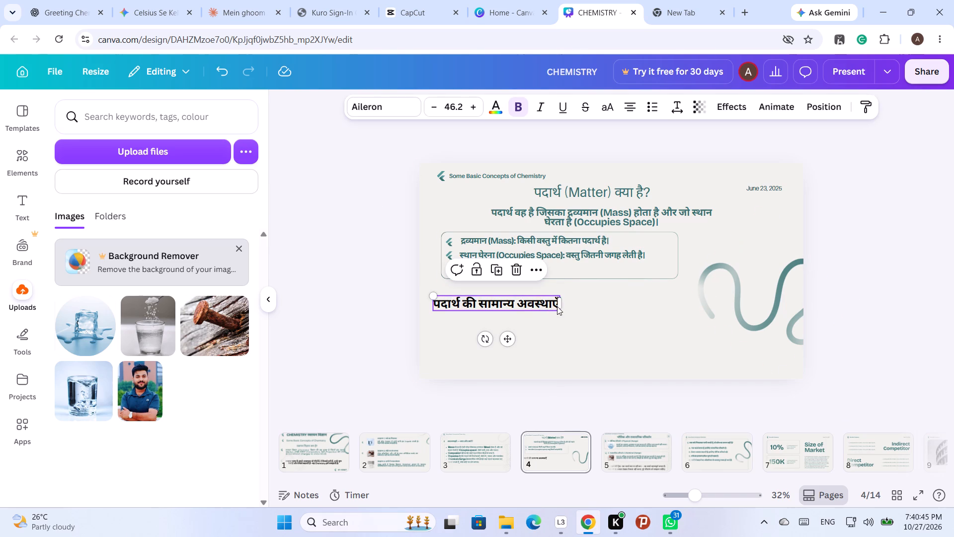
double_click(554, 305)
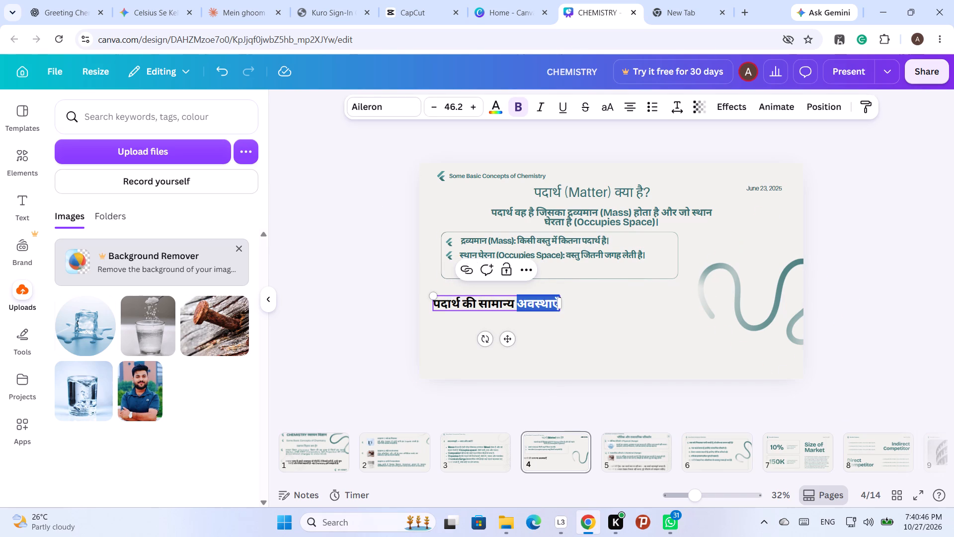
left_click(625, 308)
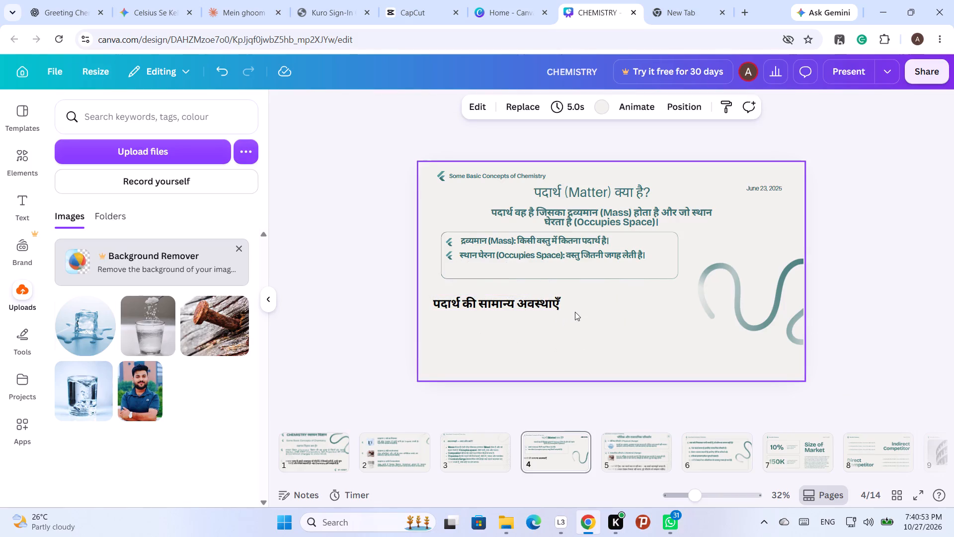
left_click(557, 310)
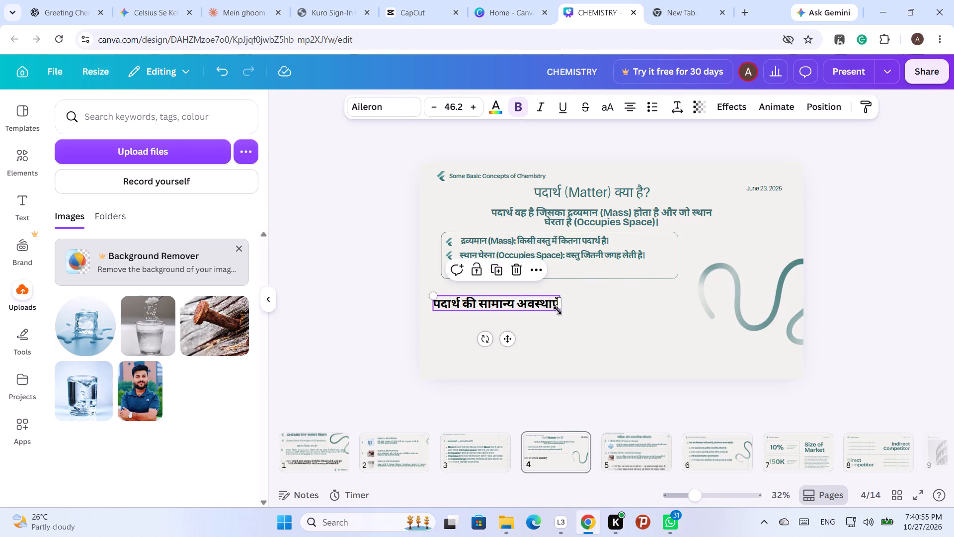
double_click(548, 301)
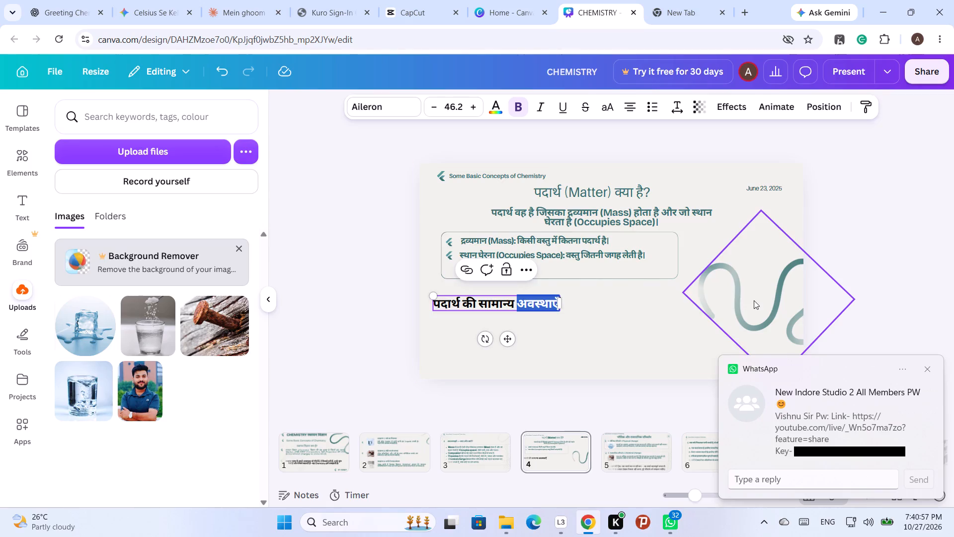
key("BackSpace")
key("BackSpace")
key("BackSpace")
key("BackSpace")
key("BackSpace")
key("BackSpace")
key("BackSpace")
key("BackSpace")
key("BackSpace")
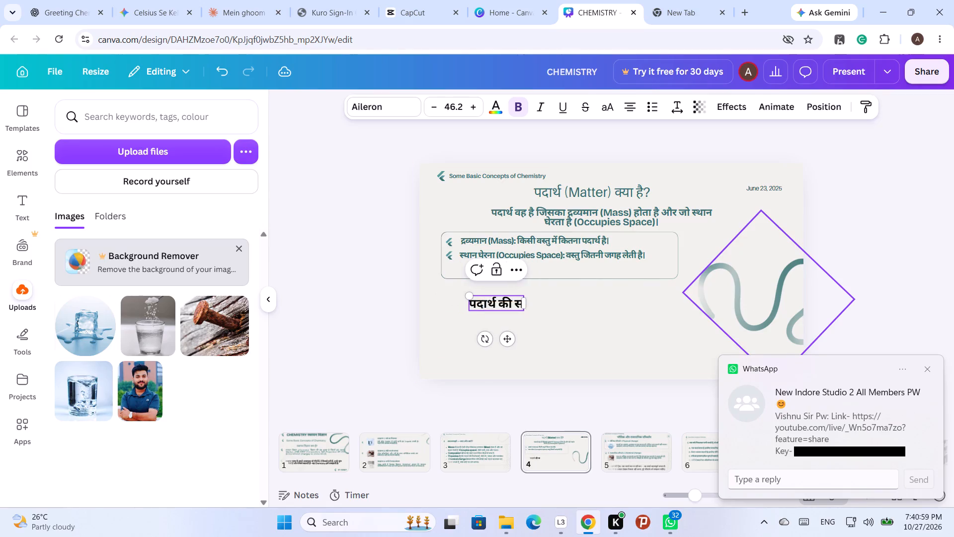
key("BackSpace")
key("BackSpace")
key("BackSpace")
type("ka")
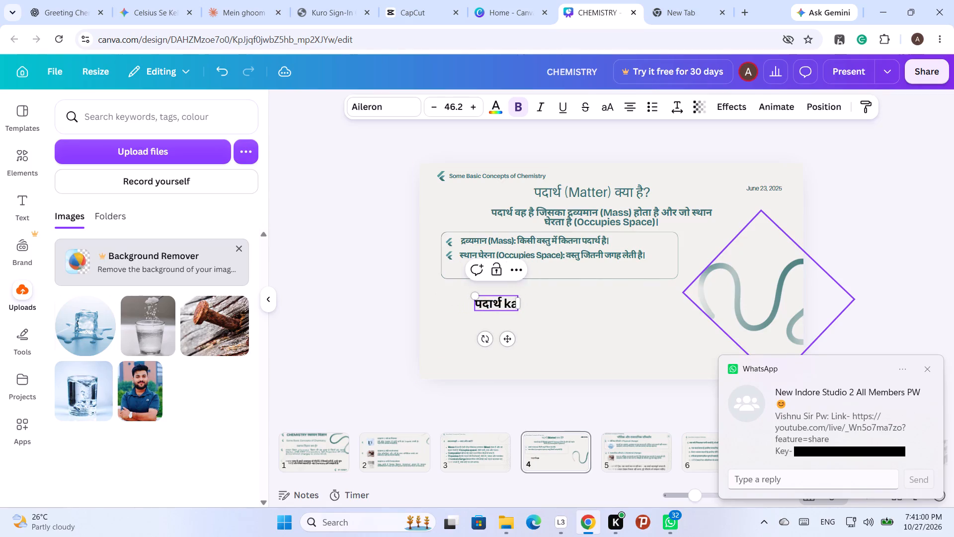
key("BackSpace")
key("BackSpace")
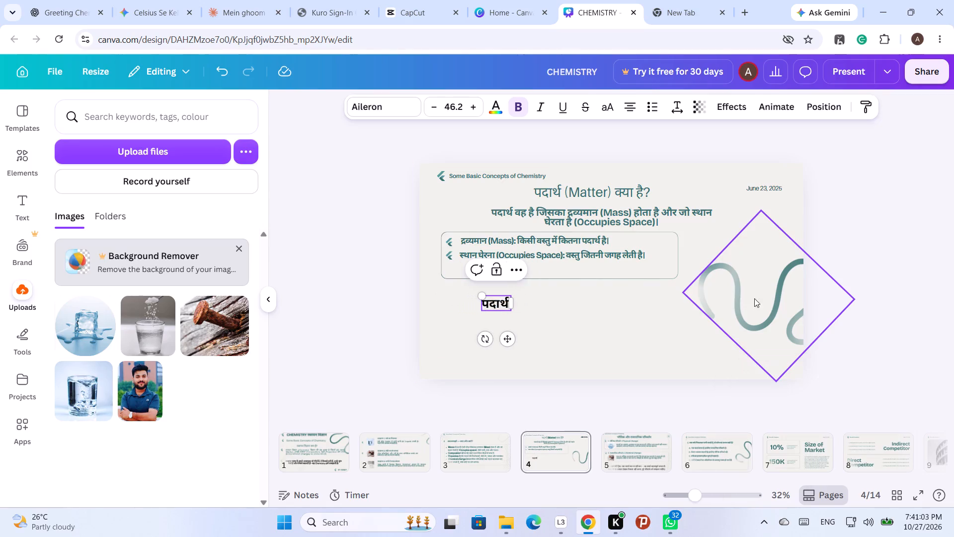
Search Google for "padarth ka vargikarn" in the empty browser tab.
left_click(690, 2)
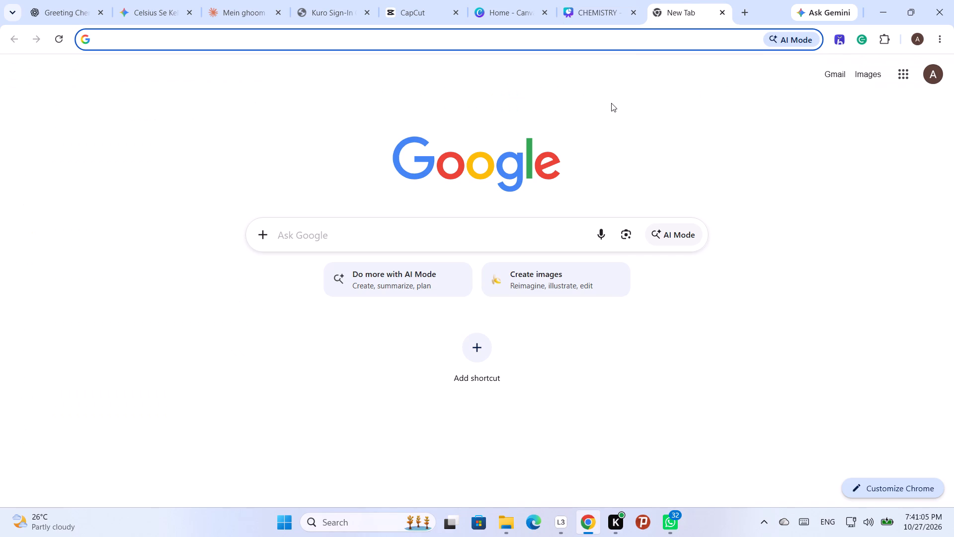
type("path")
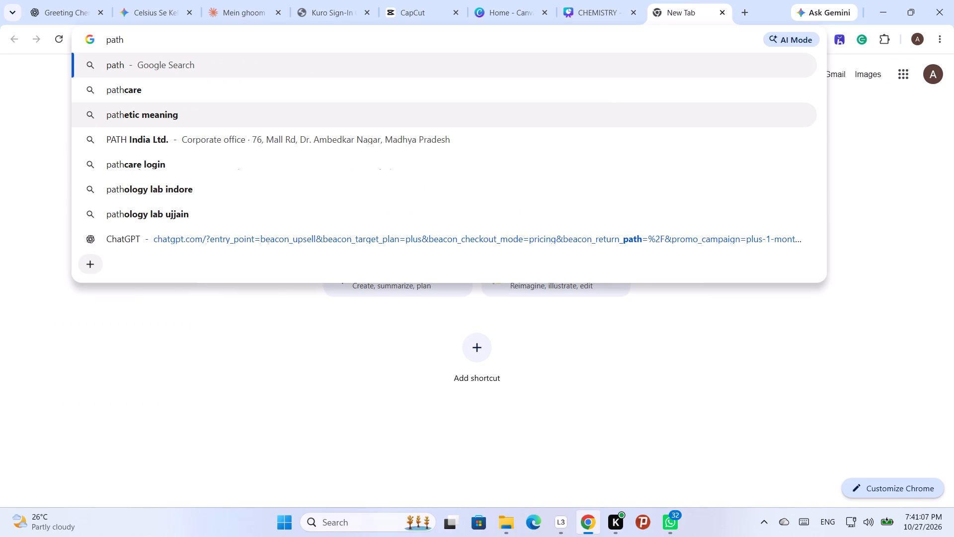
key("BackSpace")
key("BackSpace")
type("darth ka vargikarn")
key("Return")
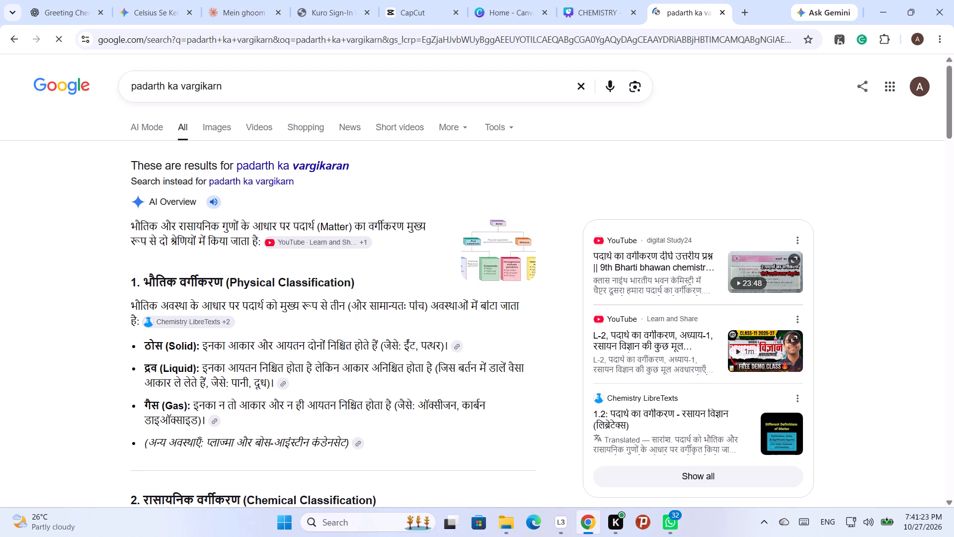
Copy the AI Overview's opening sentence on classifying matter into two categories and paste it over "पदार्थ" on page 4 of the Canva design.
left_click_drag(131, 225, 406, 227)
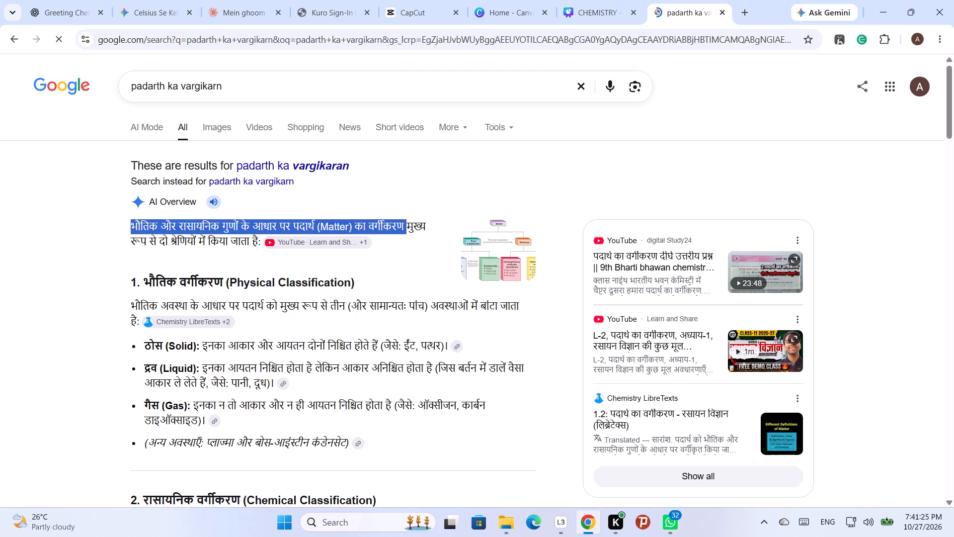
left_click_drag(406, 227, 262, 239)
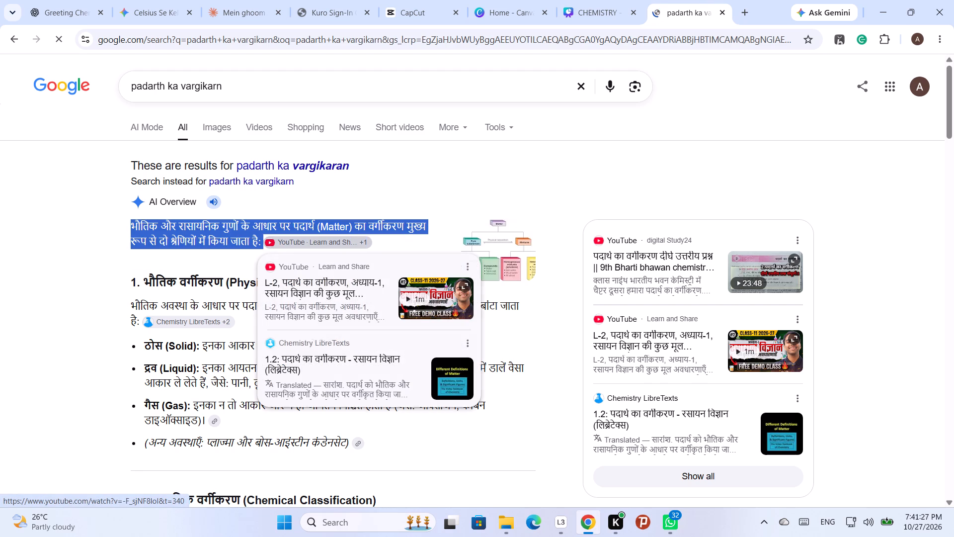
left_click_drag(262, 239, 261, 240)
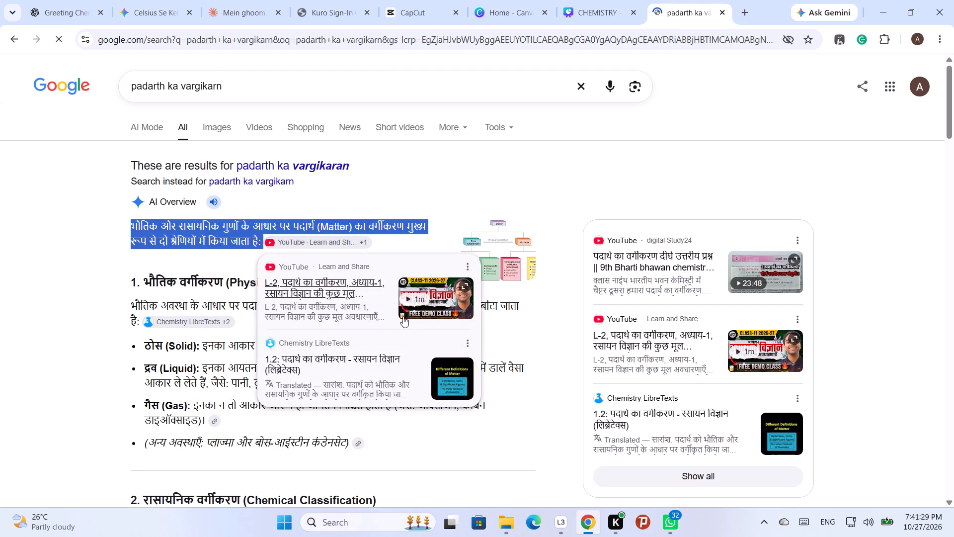
key("ctrl+c")
key("ctrl+c")
left_click(599, 0)
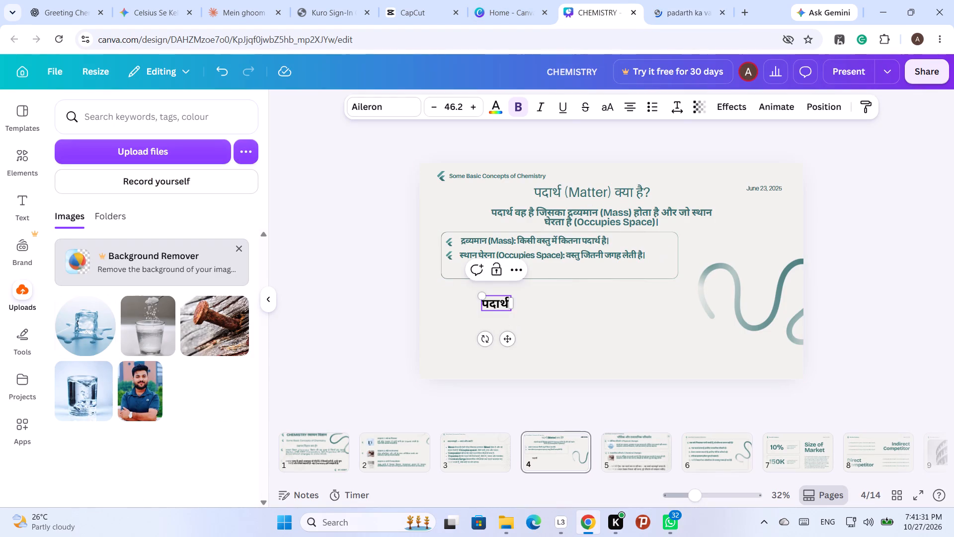
double_click(491, 308)
key("ctrl+v")
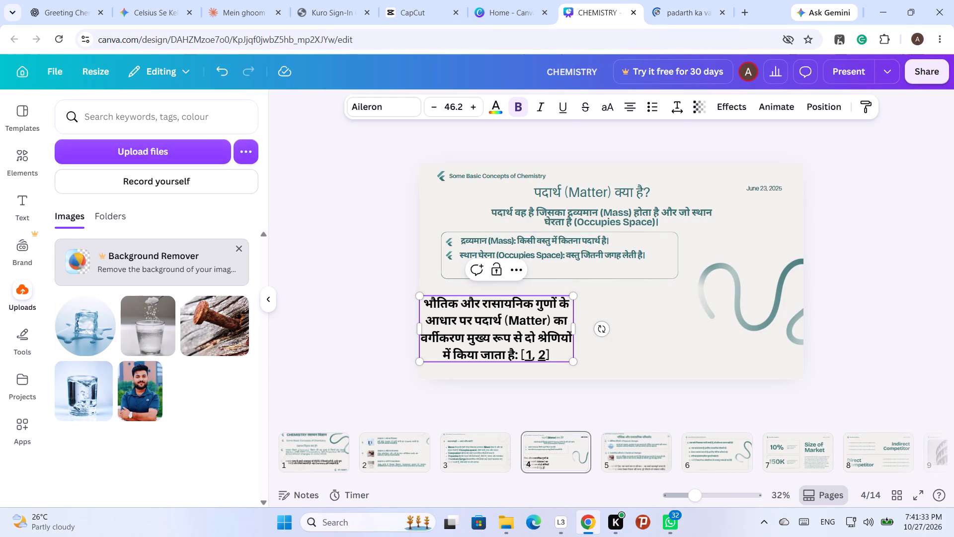
Enlarge the pasted sentence to a font size of about 63.1 and delete the trailing citation "[1, 2]".
left_click_drag(573, 362, 644, 353)
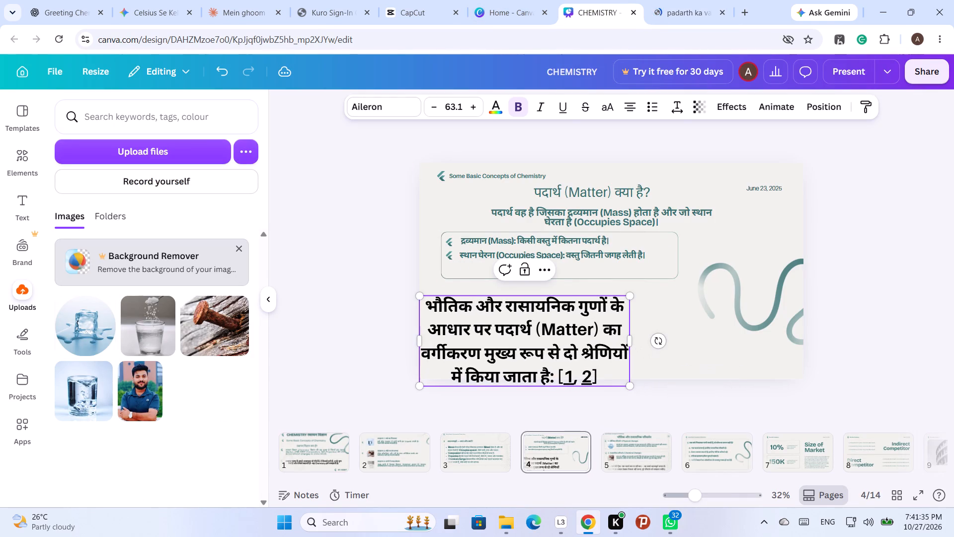
left_click(620, 377)
key("BackSpace")
key("BackSpace")
key("BackSpace")
key("BackSpace")
key("BackSpace")
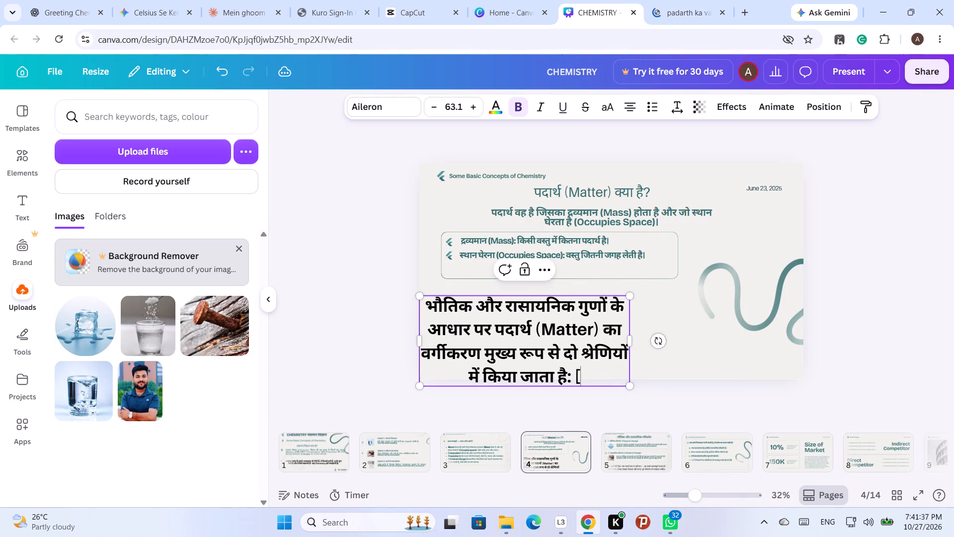
key("BackSpace")
Widen the sentence's text box as far as the curved graphic and reduce the font size to 33.1.
left_click_drag(630, 343, 706, 321)
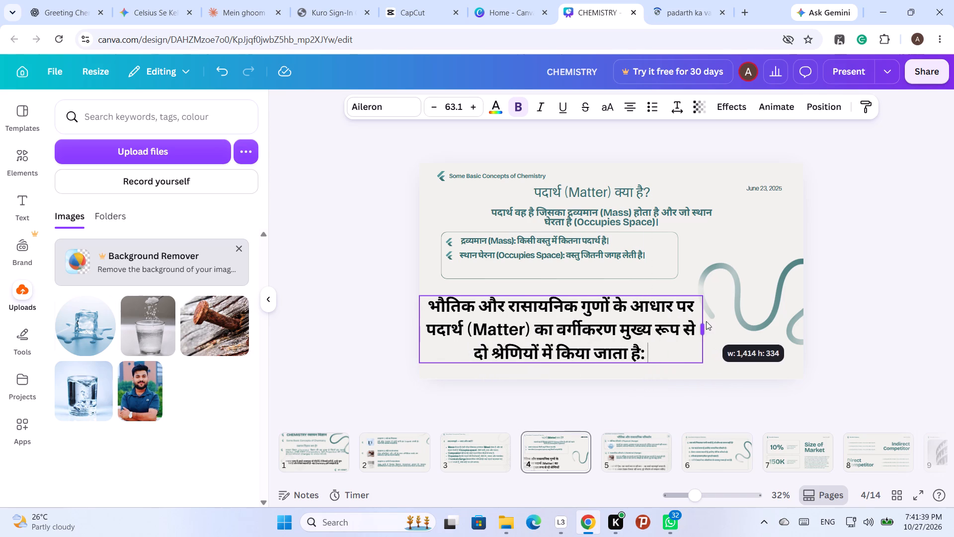
left_click_drag(706, 321, 710, 320)
triple_click(437, 111)
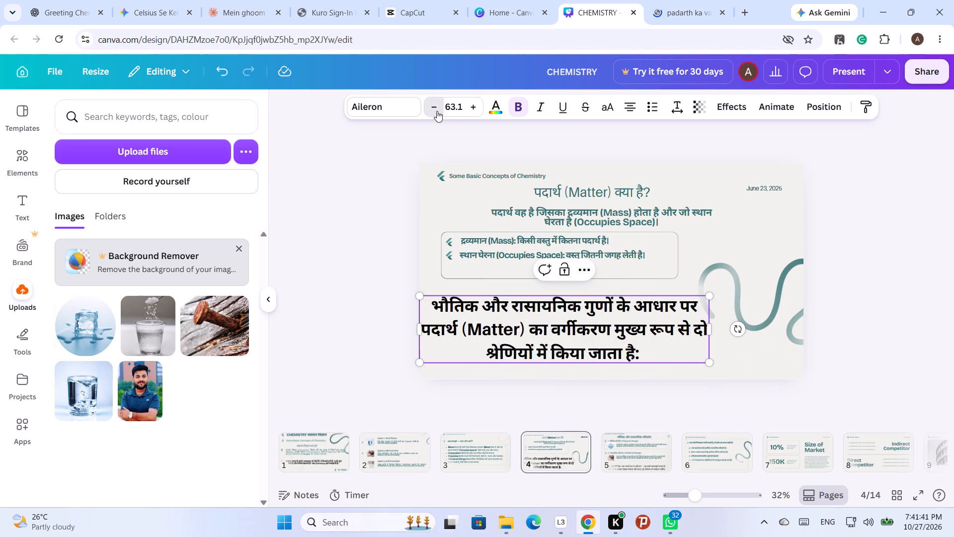
triple_click(437, 111)
triple_click(437, 111)
triple_click(437, 111)
triple_click(437, 111)
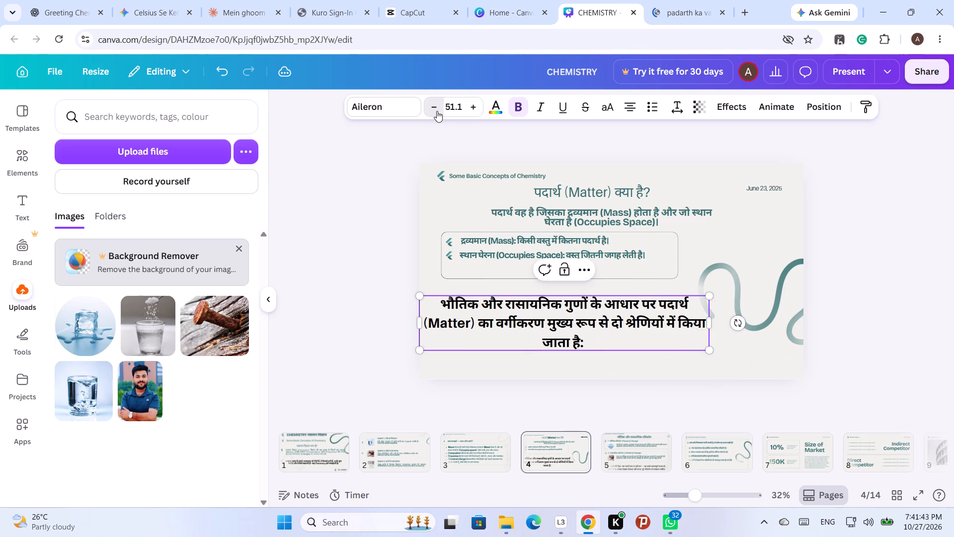
triple_click(437, 111)
triple_click(437, 111)
triple_click(437, 111)
triple_click(437, 111)
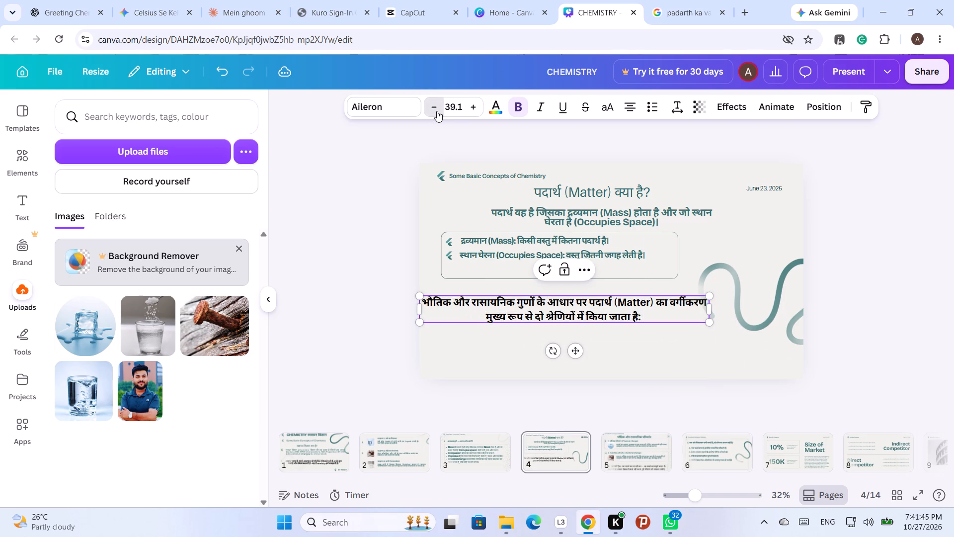
triple_click(437, 111)
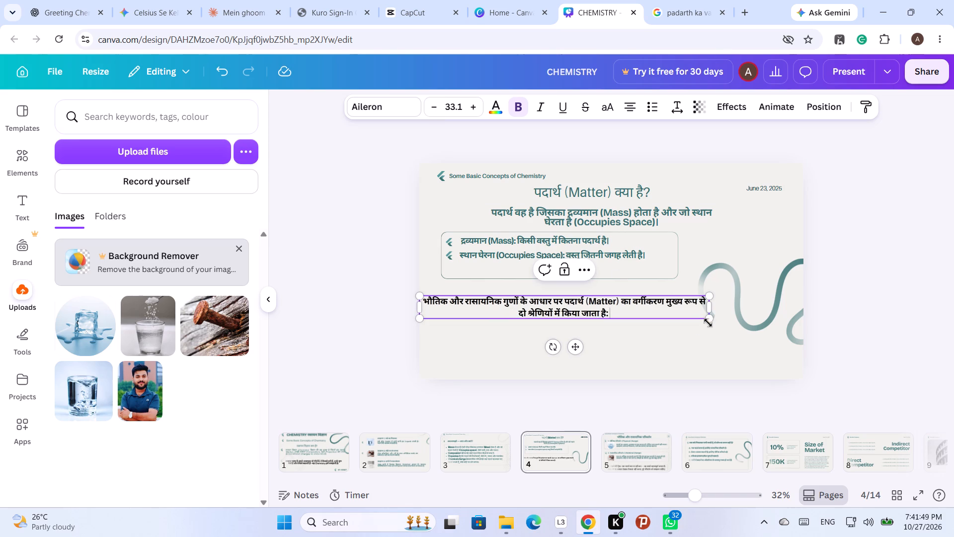
Shift the sentence right to start near the outlined box's left edge, and adjust its font size to about 33.3.
left_click_drag(708, 323, 700, 329)
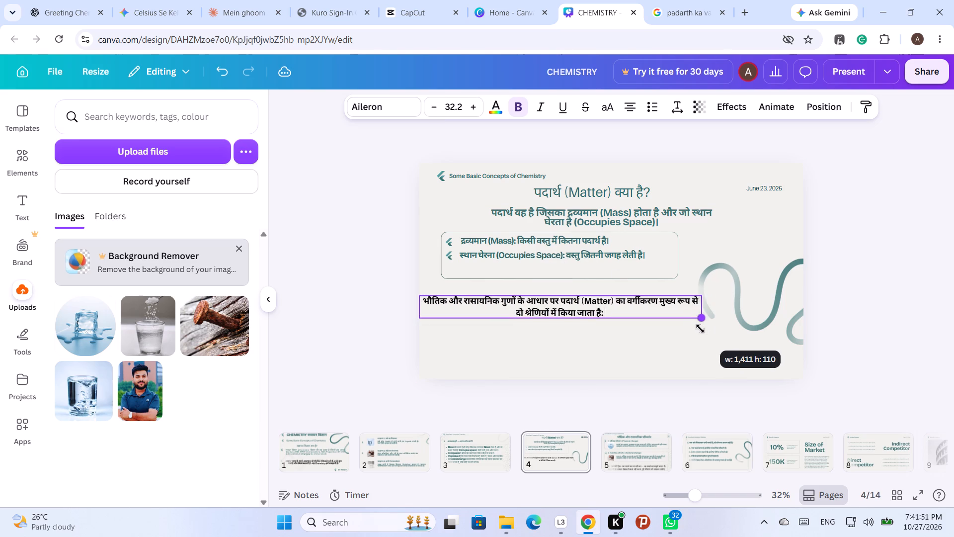
left_click_drag(700, 329, 709, 331)
left_click(656, 313)
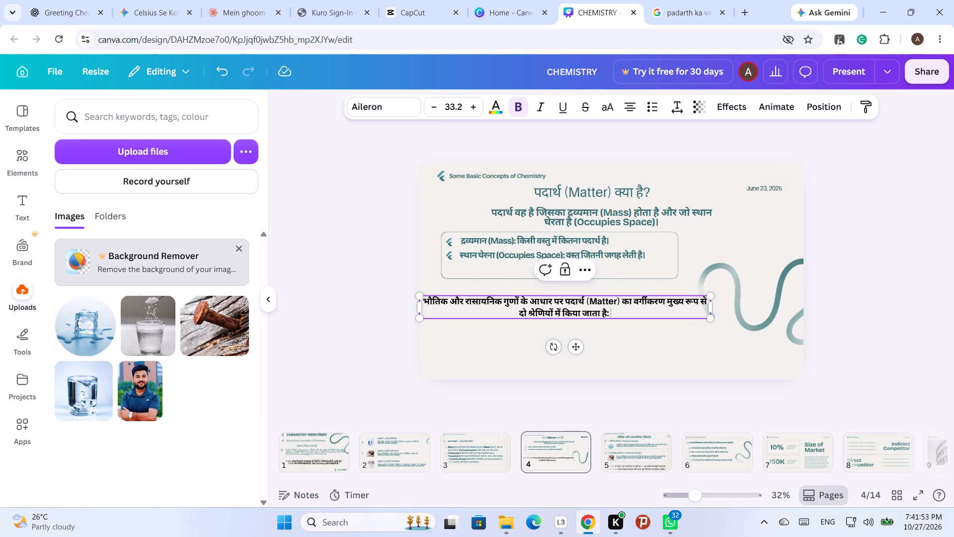
left_click_drag(576, 346, 585, 348)
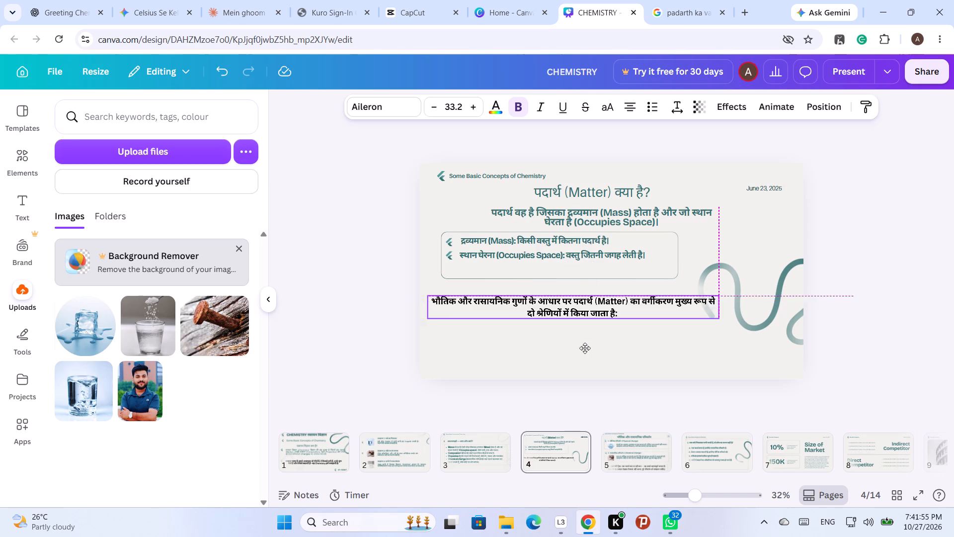
left_click_drag(585, 348, 592, 347)
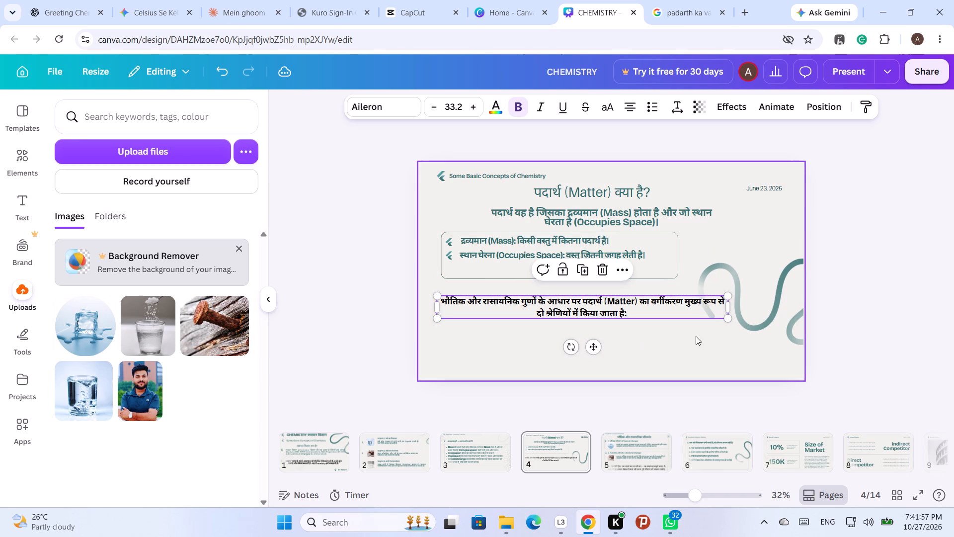
left_click_drag(730, 319, 735, 334)
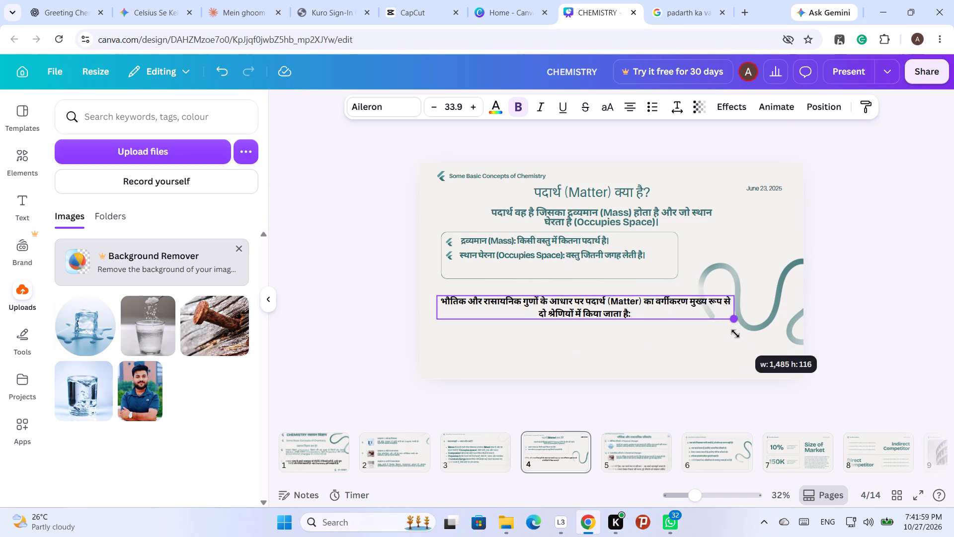
left_click_drag(735, 334, 732, 337)
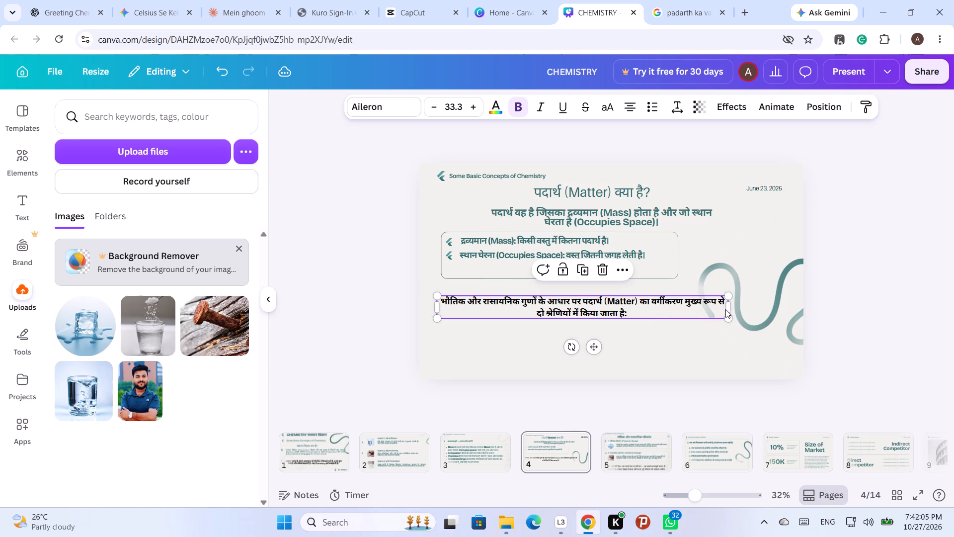
Narrow the sentence's text box to about the outlined box's width, and enlarge the text to a font size of about 37.9.
left_click_drag(729, 306, 672, 322)
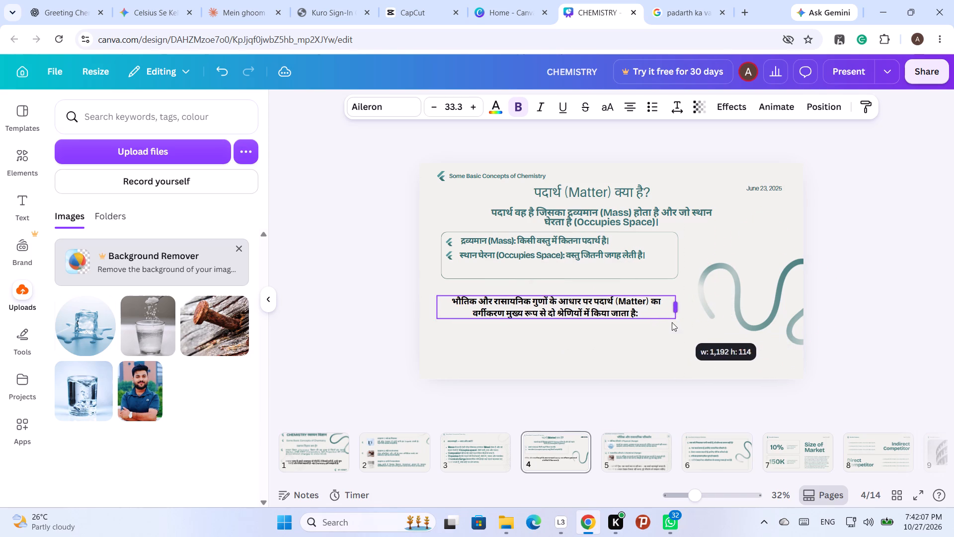
left_click_drag(672, 322, 670, 323)
left_click_drag(671, 320, 694, 338)
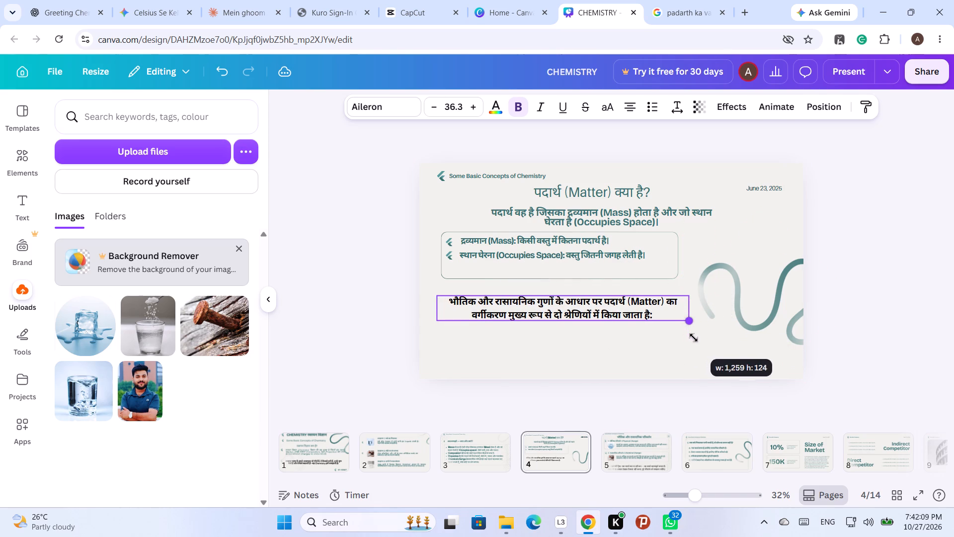
left_click_drag(694, 338, 701, 345)
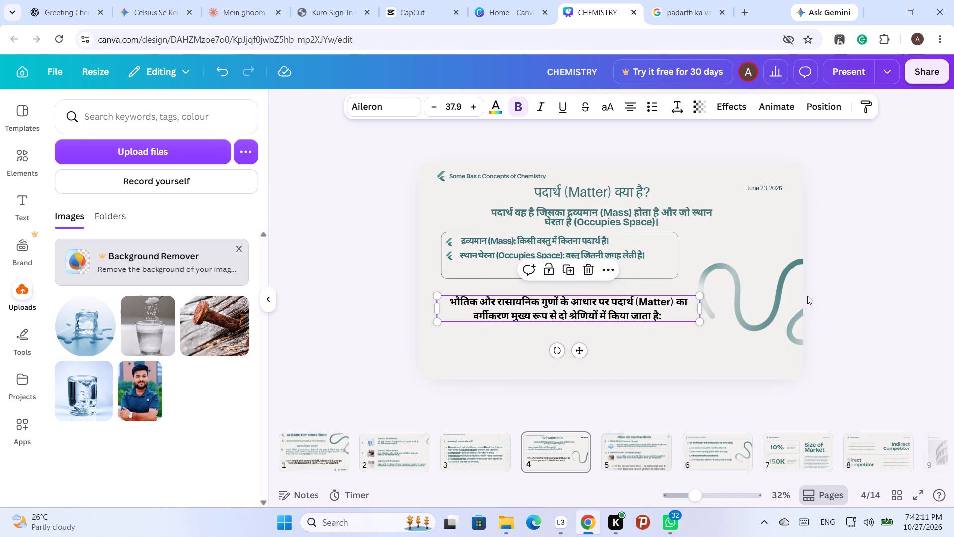
left_click(706, 383)
Move the sentence down and slightly right, leaving a wider gap below the outlined box.
left_click(580, 313)
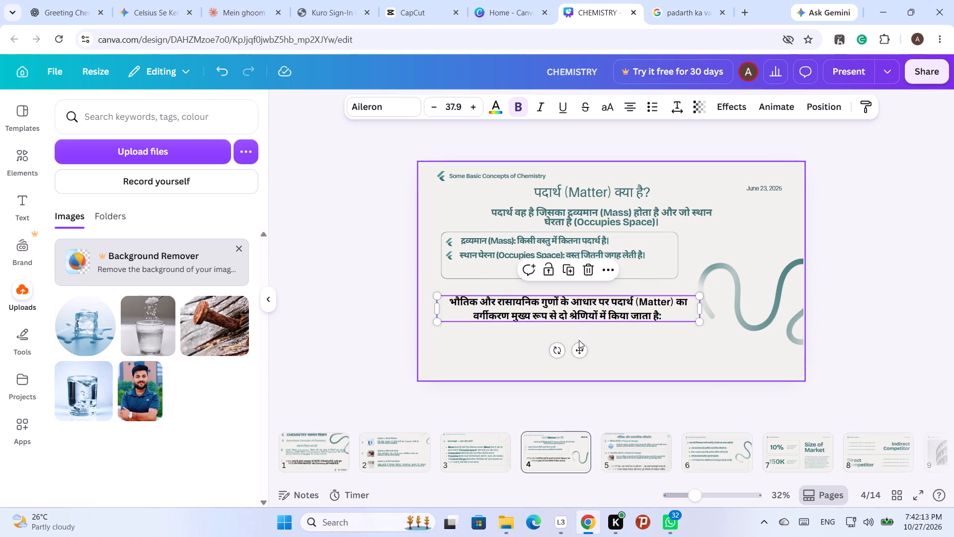
left_click_drag(580, 351, 593, 370)
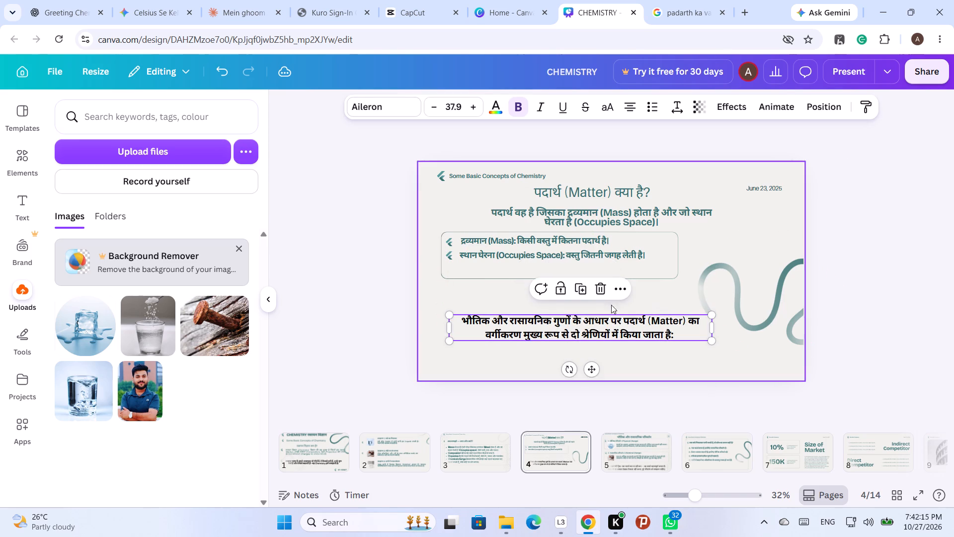
Move the outlined box and its Mass and Occupies Space lines down and slightly right, toward the classification sentence.
left_click_drag(647, 291, 633, 249)
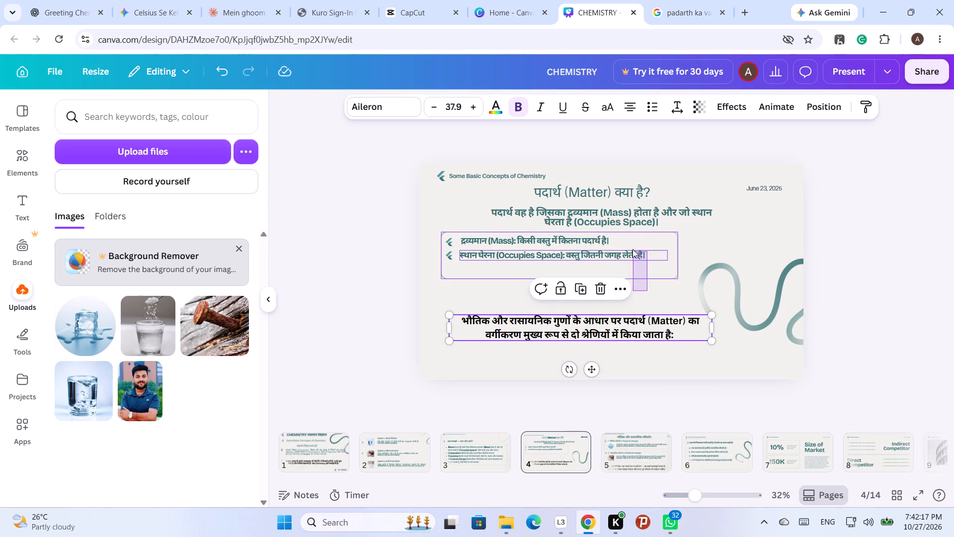
left_click_drag(633, 249, 481, 233)
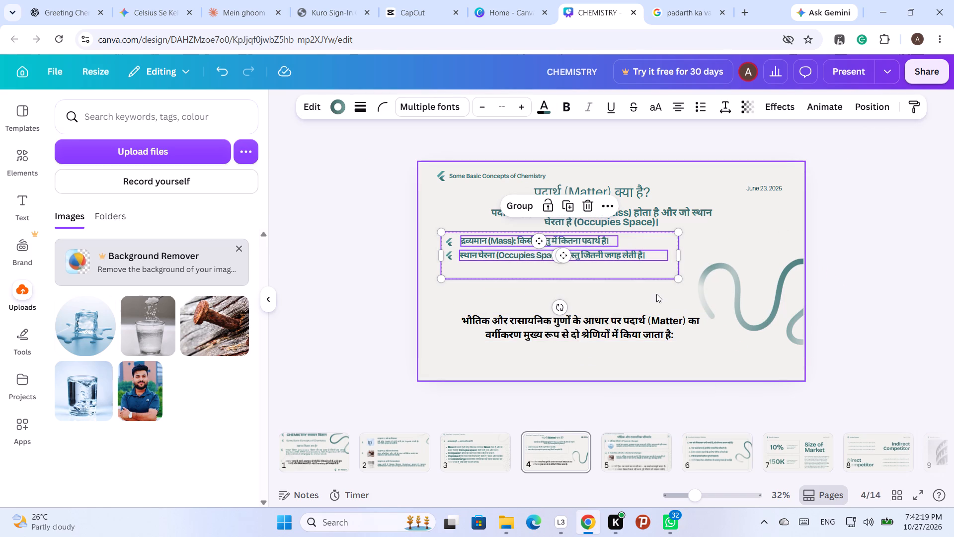
left_click_drag(650, 280, 651, 289)
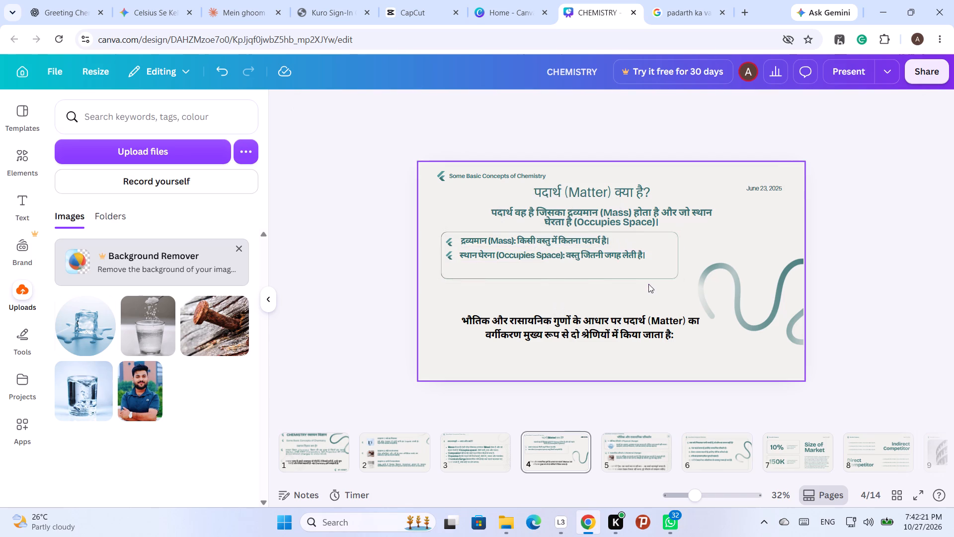
left_click_drag(645, 295, 481, 230)
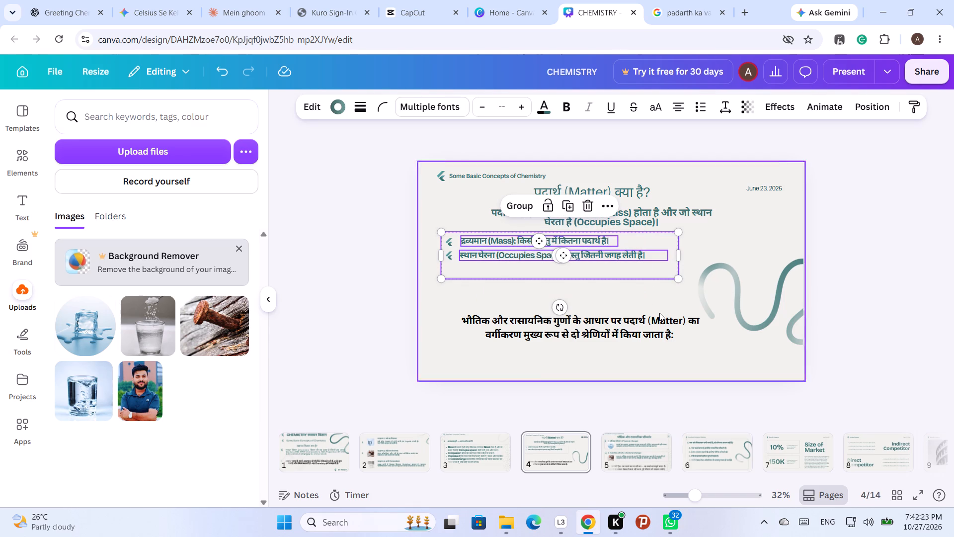
key("Down")
key("Down")
key("Down")
key("Down")
key("Down")
key("Down")
key("Down")
key("Down")
key("Down")
key("Down")
key("Down")
key("Down")
key("Down")
key("Down")
key("Down")
key("Down")
key("Down")
key("Down")
key("Down")
key("Down")
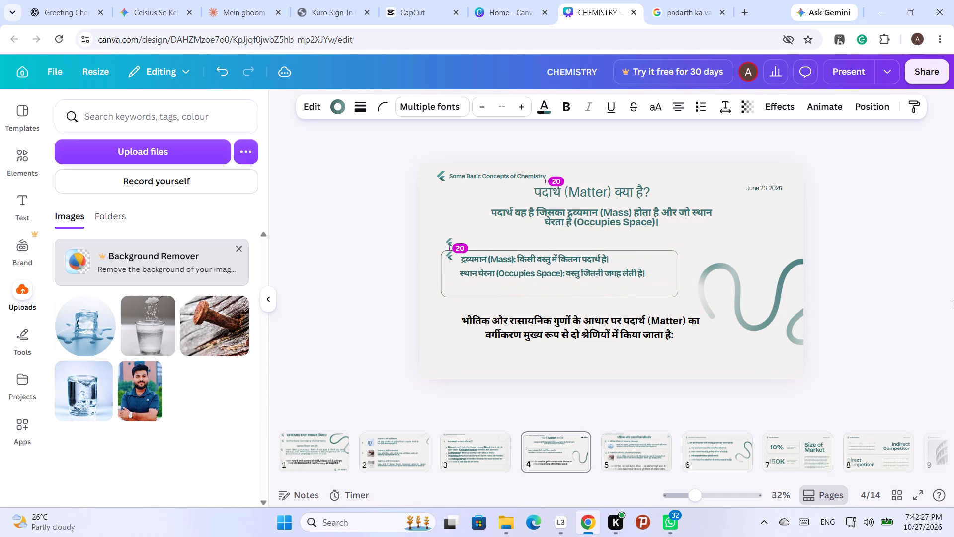
key("Right")
key("Right")
key("Right")
key("Right")
key("Right")
key("Right")
key("Right")
key("Right")
key("Right")
key("Right")
key("Right")
key("Right")
key("Right")
key("Right")
key("Right")
key("Right")
key("Right")
key("Right")
key("Right")
key("Right")
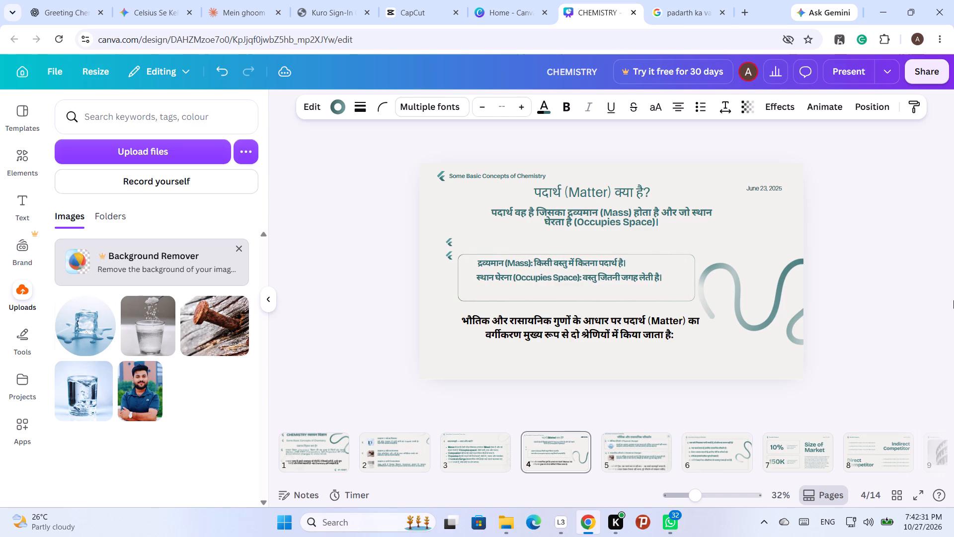
Enlarge the outlined box and its two lines until the box reaches the curved graphic, adjusting the text size so each line fits one row.
left_click_drag(695, 252, 710, 233)
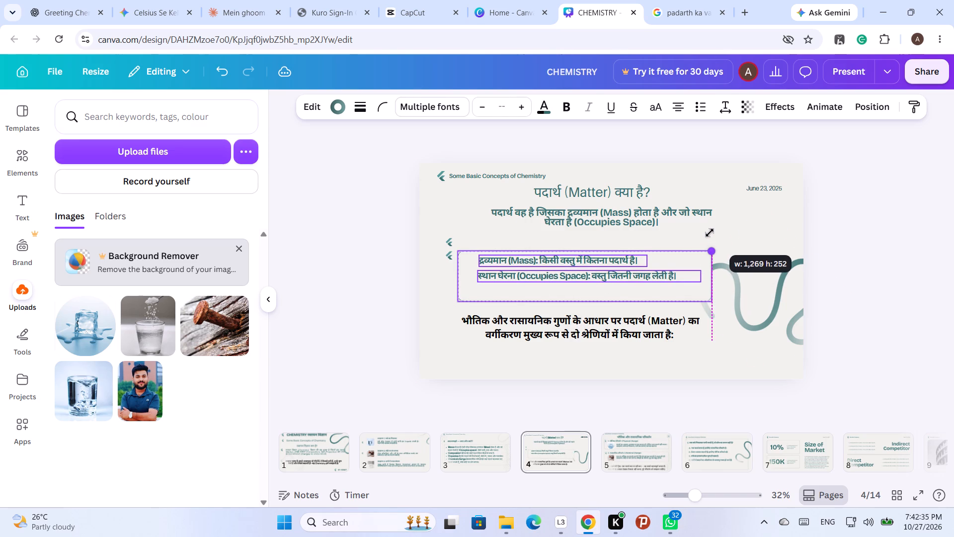
left_click_drag(710, 233, 716, 234)
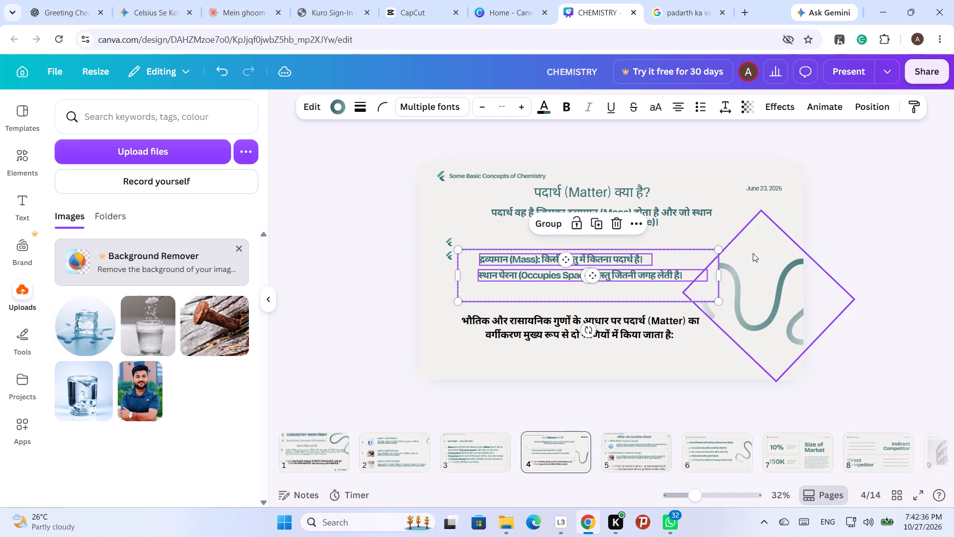
left_click_drag(719, 252, 722, 248)
triple_click(520, 106)
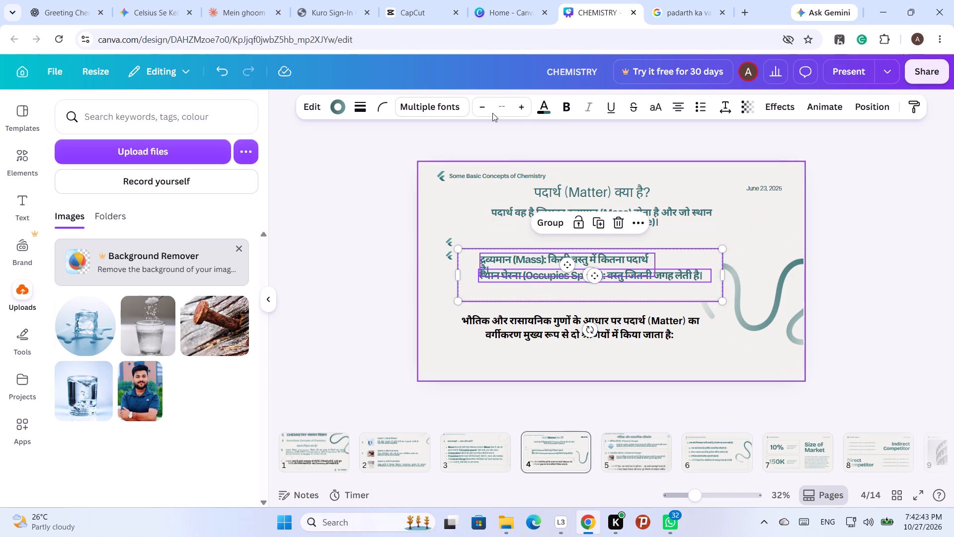
left_click(479, 106)
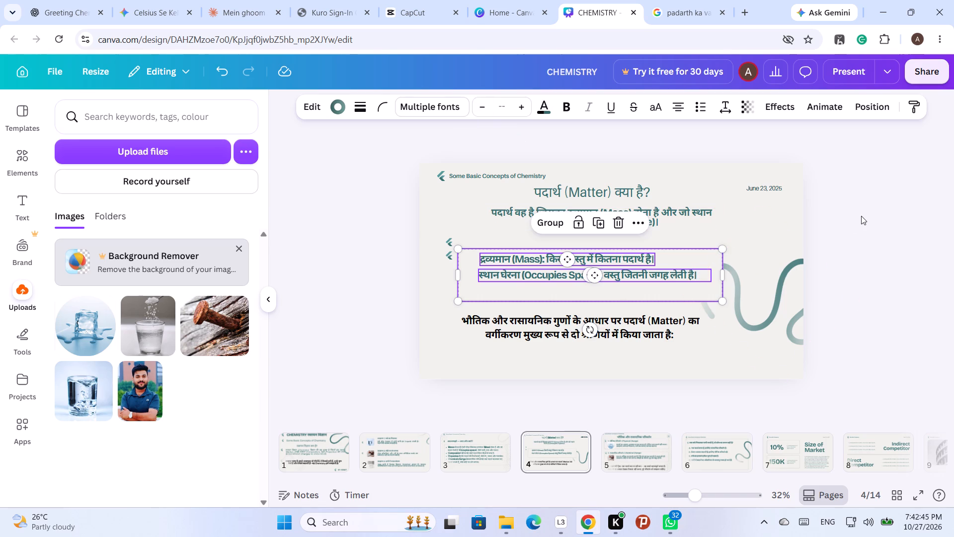
left_click(861, 216)
Move the two arrow bullets into the outlined box, in front of the Mass and Occupies Space lines.
left_click_drag(449, 255, 468, 274)
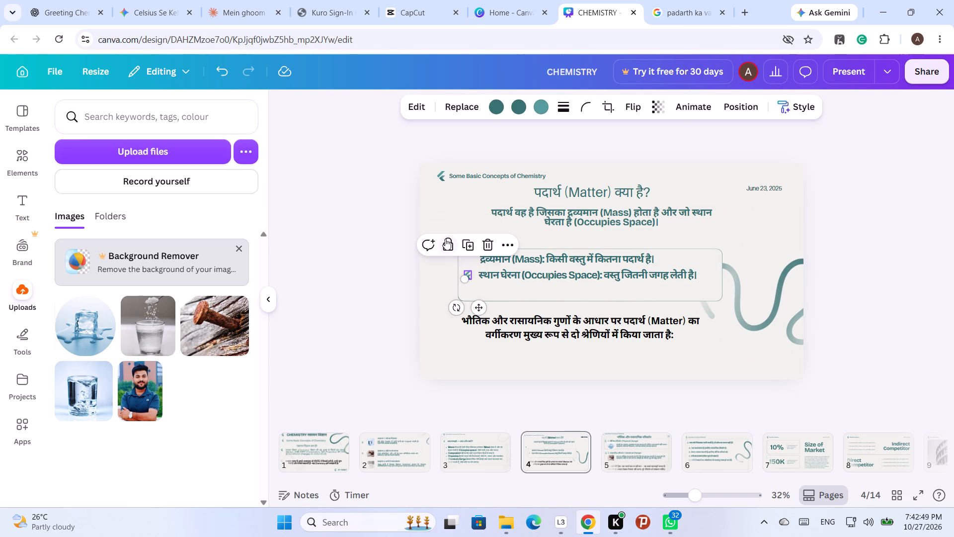
left_click(444, 210)
left_click_drag(451, 244, 471, 262)
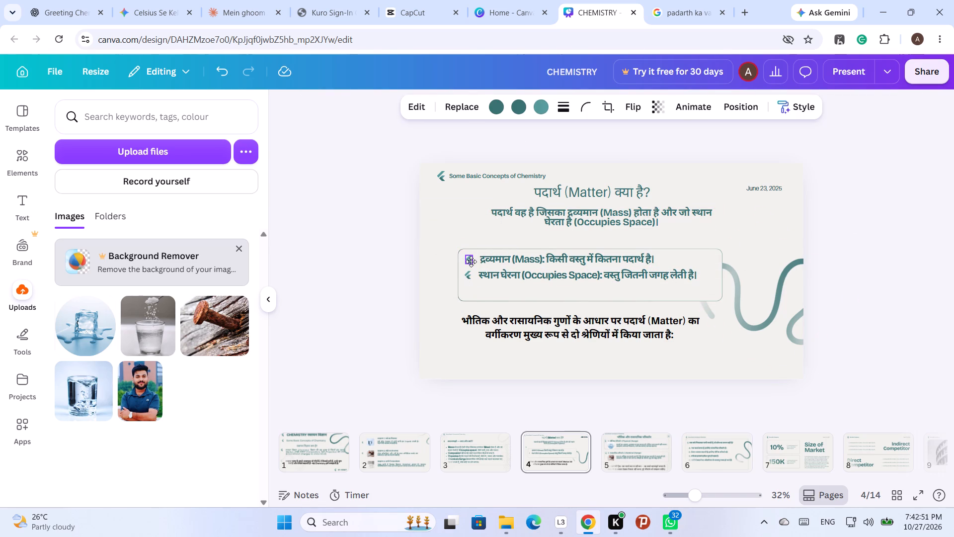
left_click_drag(471, 262, 470, 261)
Shift the Matter definition sentence and the page title down and slightly left, placing them above the outlined box.
left_click(652, 212)
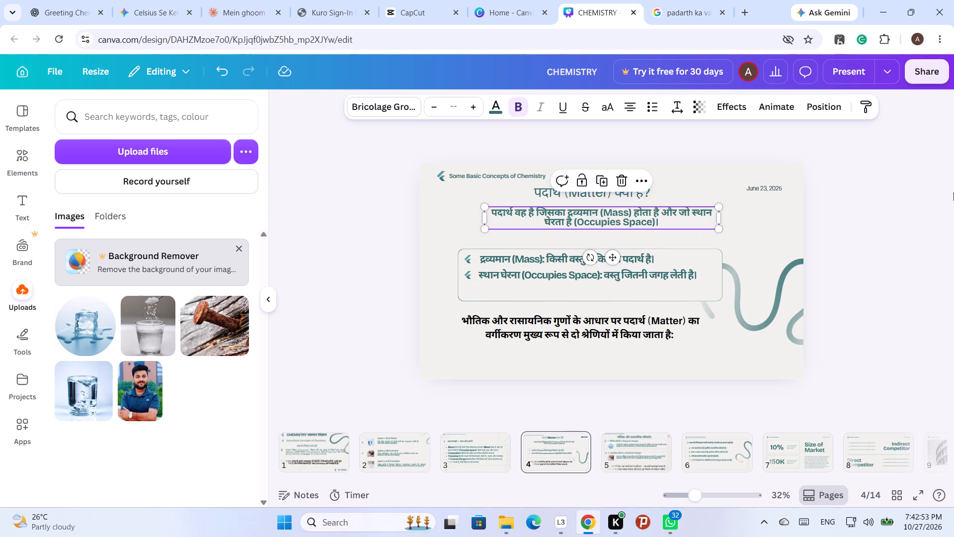
left_click_drag(614, 257, 600, 269)
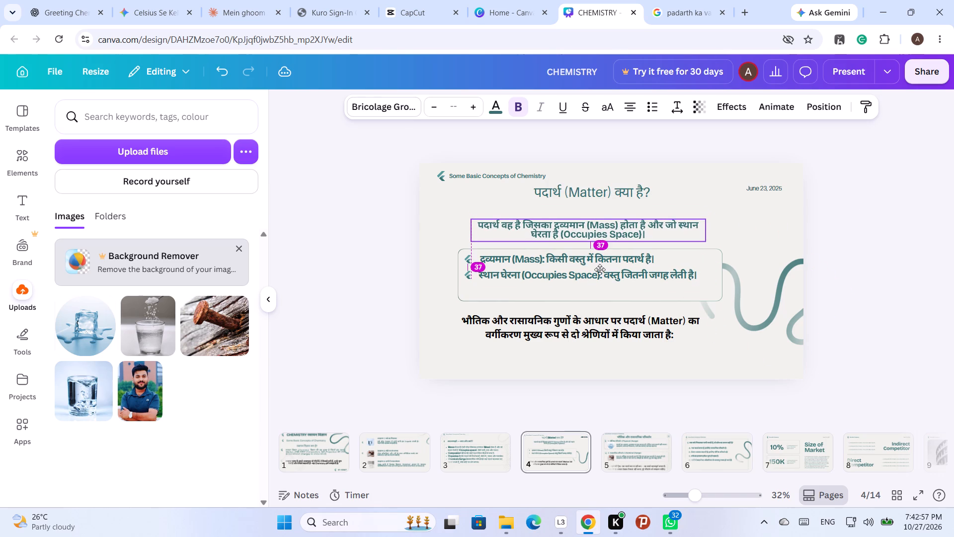
left_click_drag(600, 269, 600, 268)
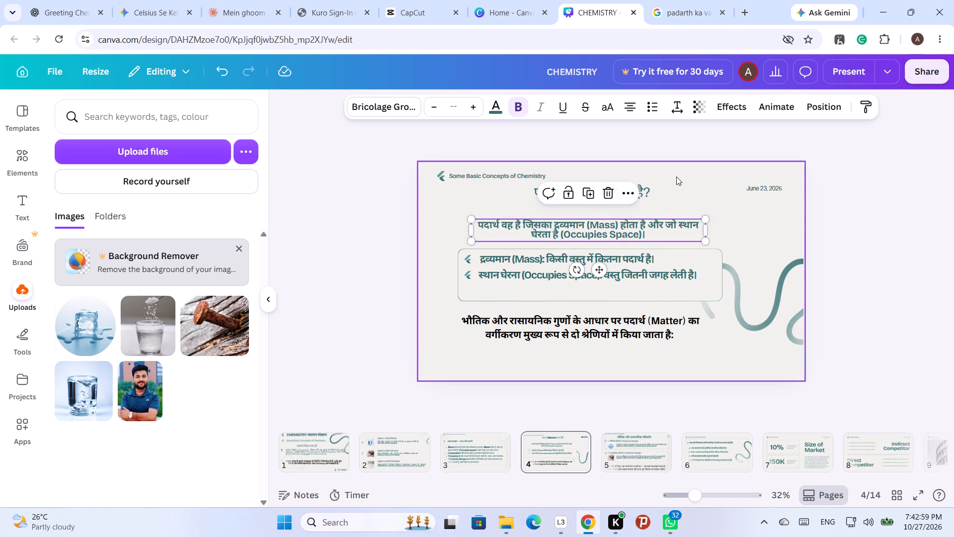
left_click(681, 174)
left_click(641, 191)
left_click_drag(603, 225, 599, 229)
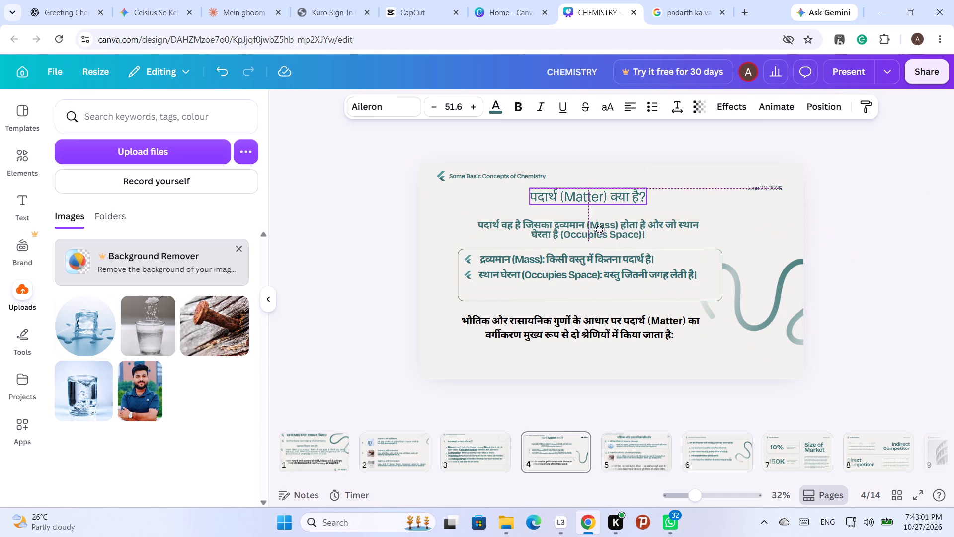
left_click_drag(599, 229, 595, 232)
left_click(902, 216)
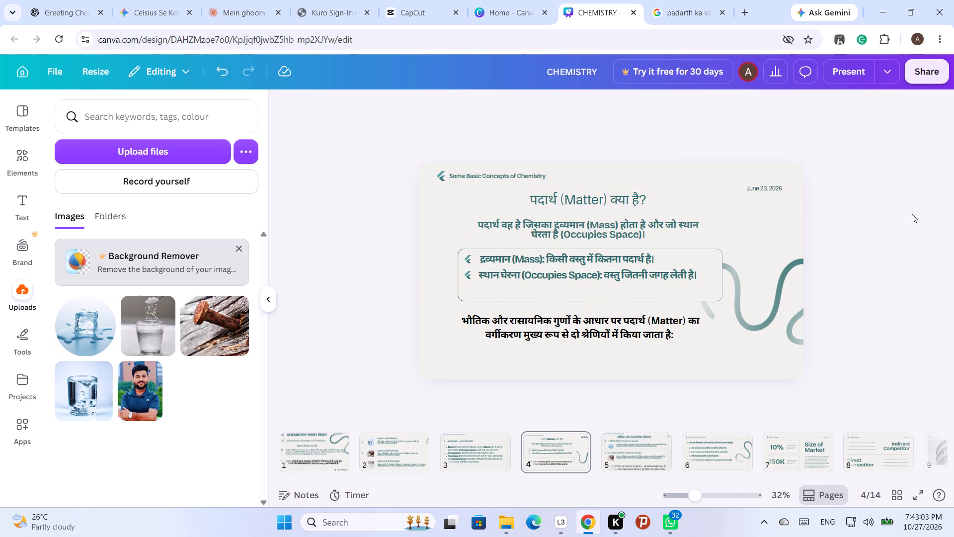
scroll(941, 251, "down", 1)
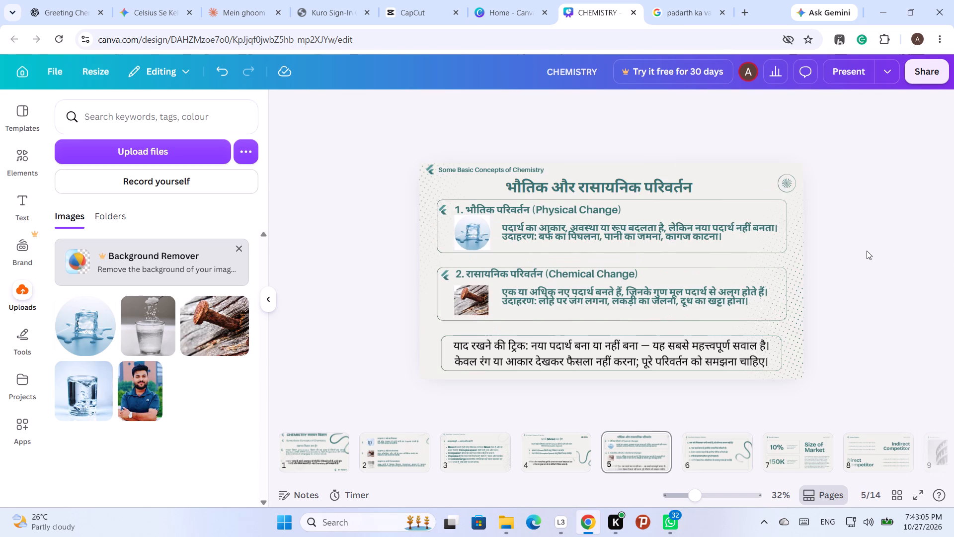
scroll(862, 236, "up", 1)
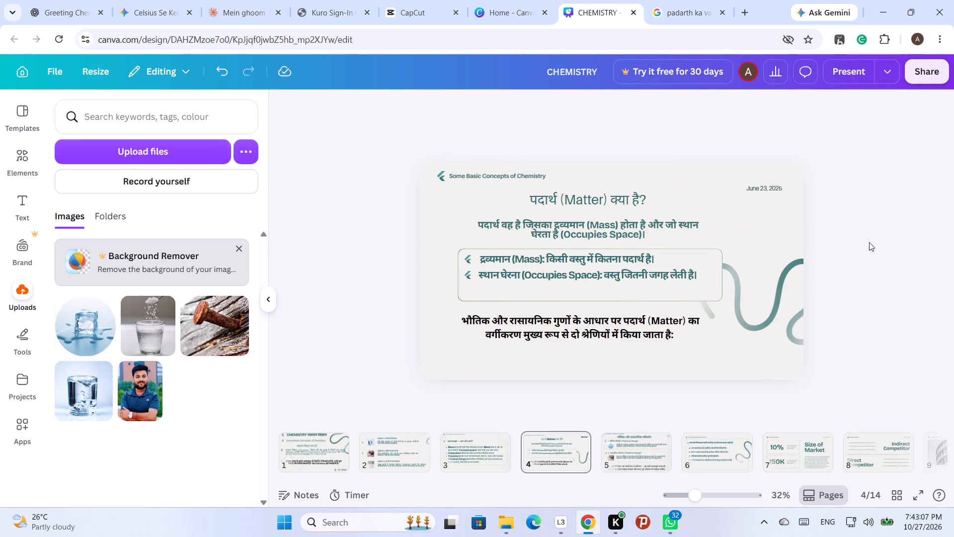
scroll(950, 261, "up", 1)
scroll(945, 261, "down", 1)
Delete the "Size of Market" heading, its lorem ipsum paragraph and the date from page 7.
scroll(944, 258, "down", 1)
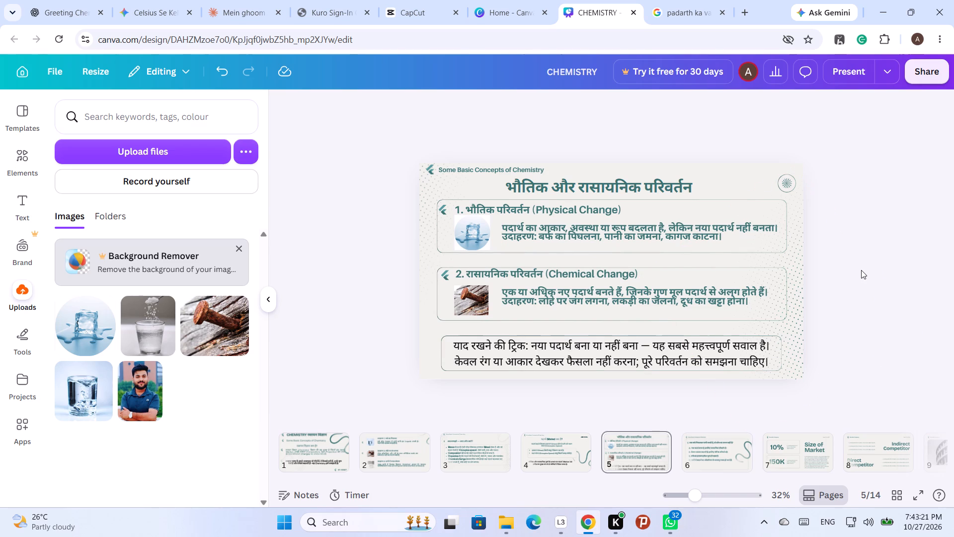
scroll(861, 270, "down", 1)
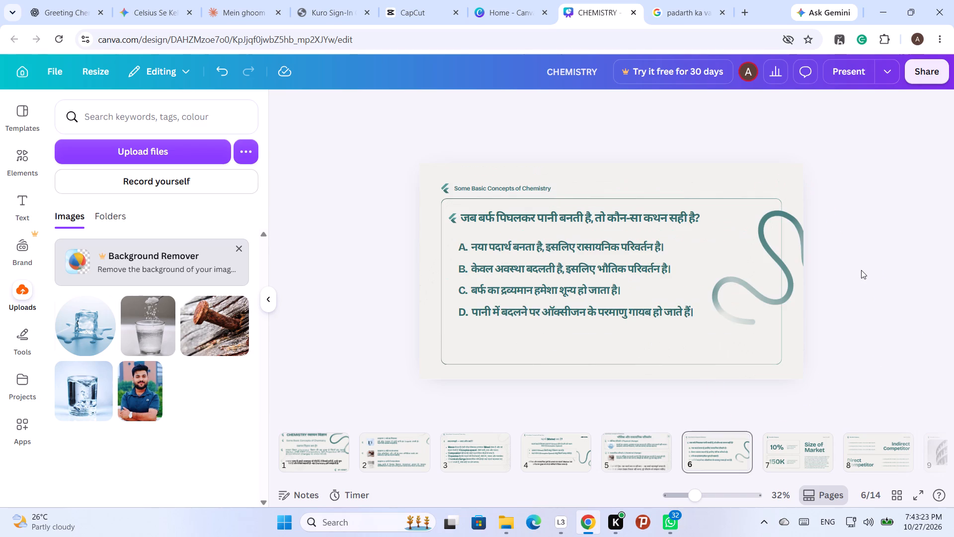
scroll(861, 270, "down", 1)
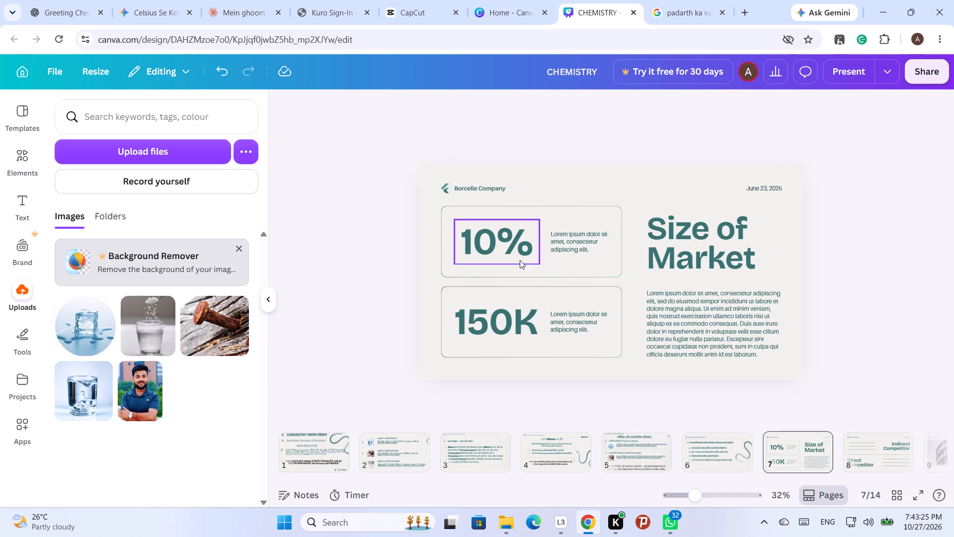
left_click(679, 253)
key("BackSpace")
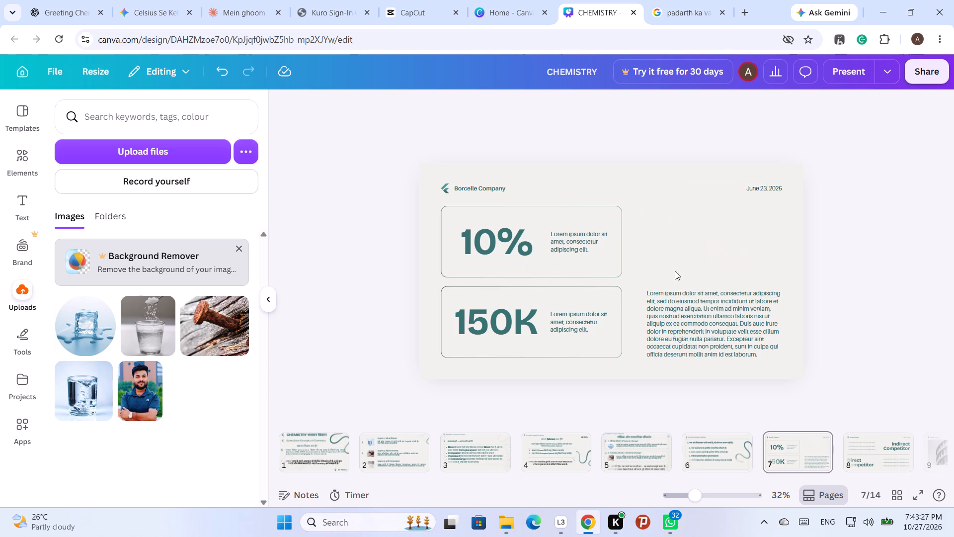
left_click(681, 305)
key("BackSpace")
left_click(764, 190)
key("BackSpace")
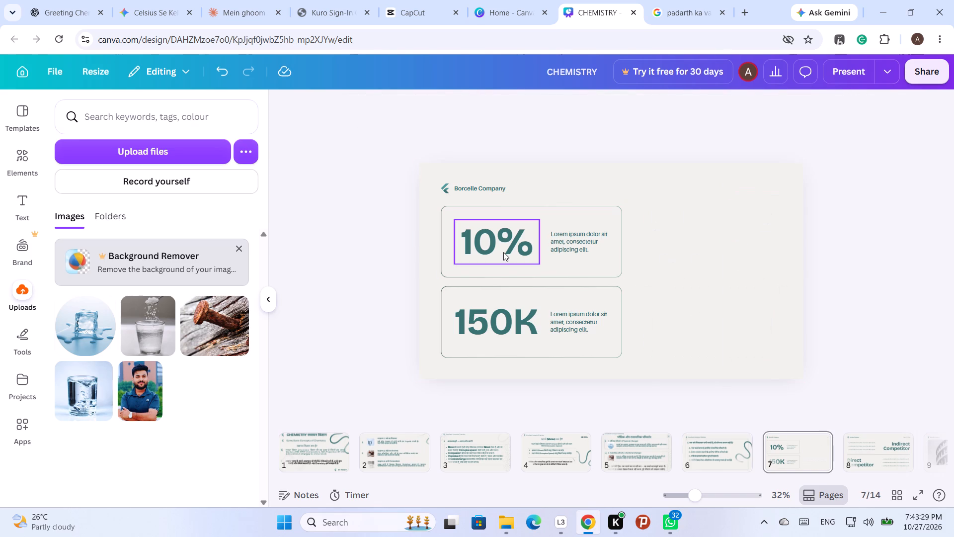
Delete the 10% and 150K figures, their captions and the lower outlined box from page 7.
left_click(514, 250)
key("BackSpace")
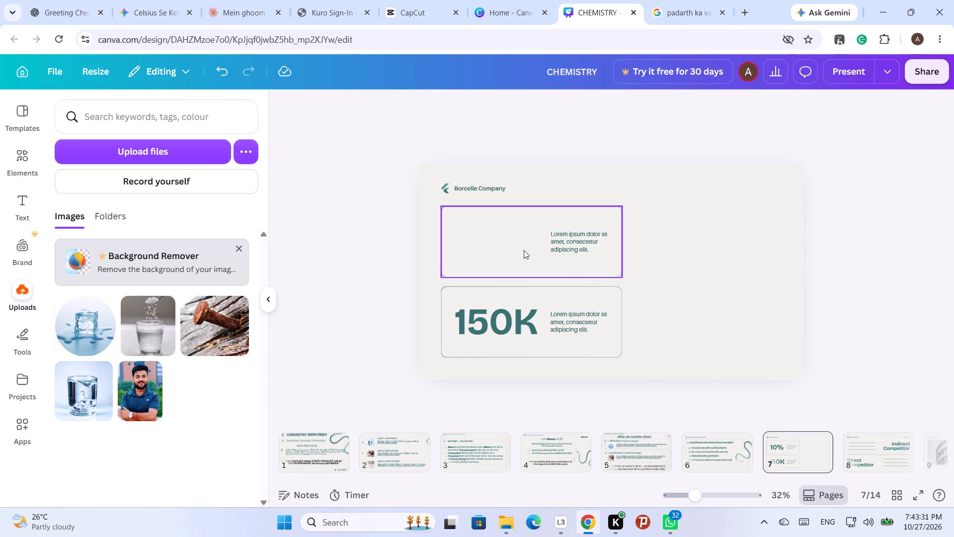
left_click(563, 252)
key("BackSpace")
left_click(521, 328)
key("BackSpace")
left_click(564, 319)
key("BackSpace")
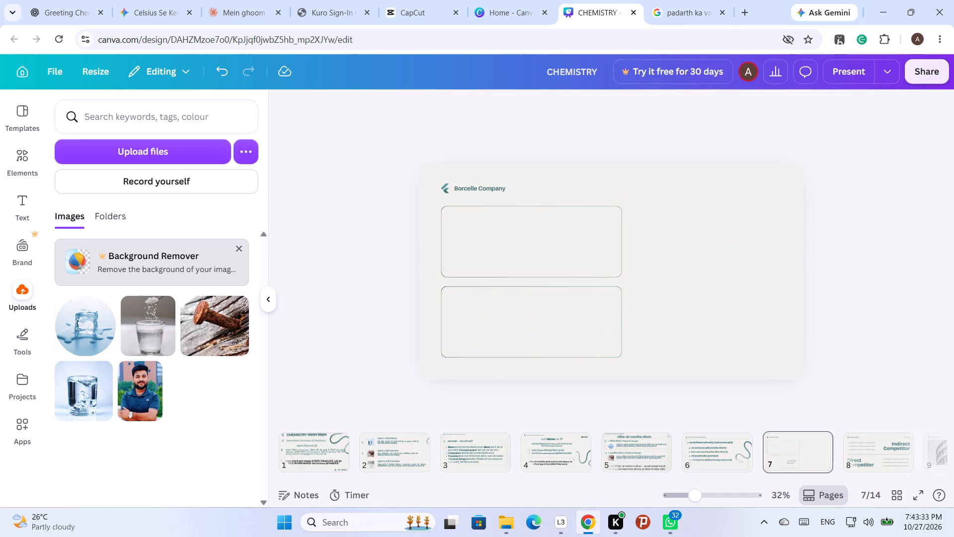
left_click(622, 288)
left_click(618, 289)
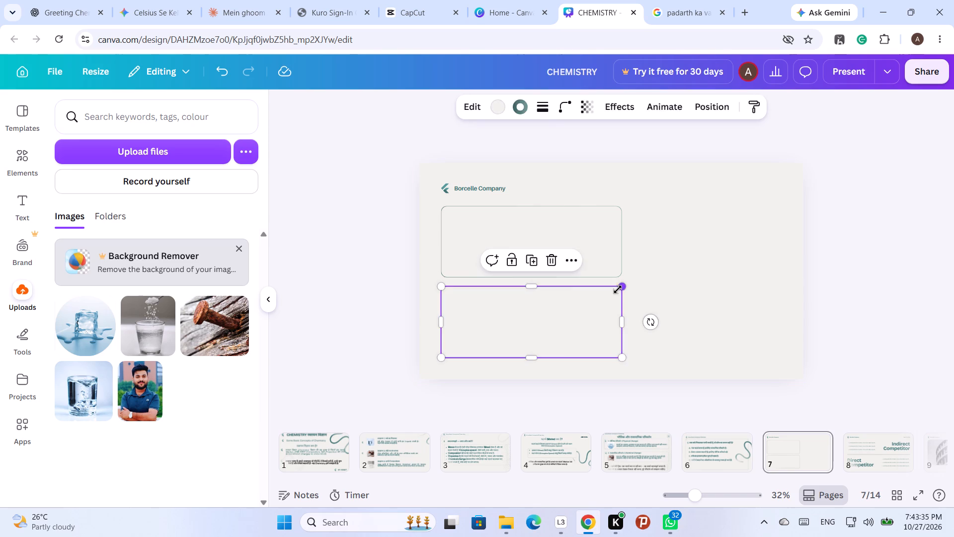
key("BackSpace")
Enlarge page 7's remaining outlined box to nearly the page's full width and down to its lower edge, leaving header space above.
left_click(613, 260)
left_click_drag(621, 279, 621, 278)
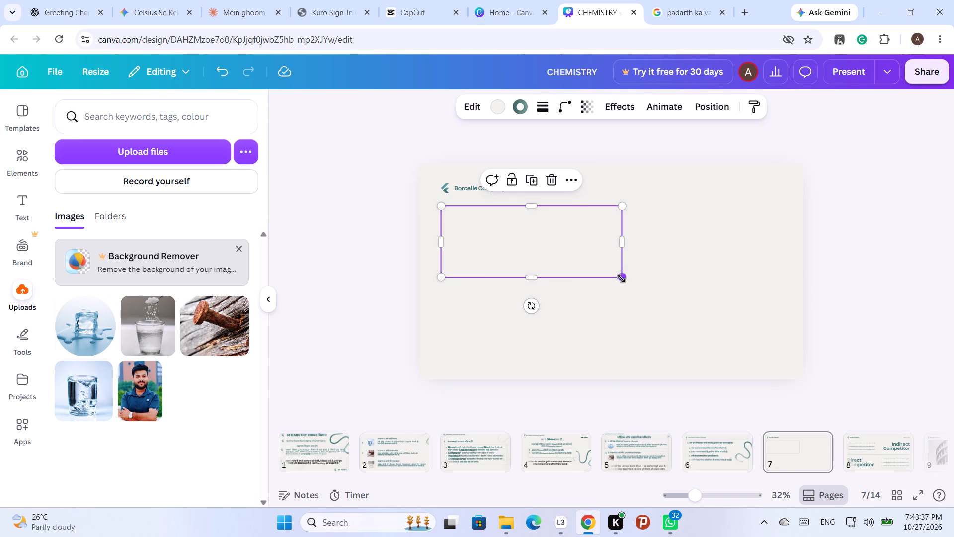
left_click_drag(621, 278, 783, 372)
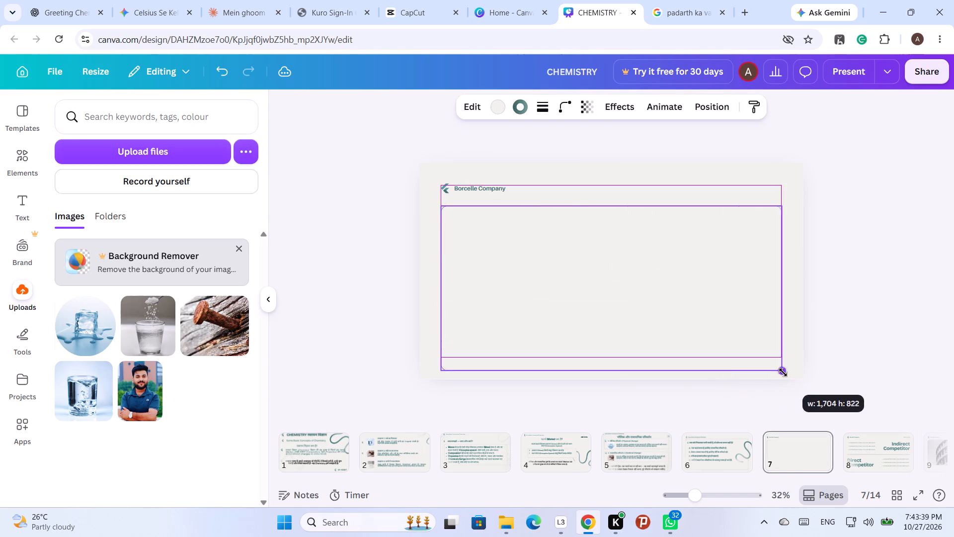
left_click_drag(783, 372, 794, 377)
left_click_drag(795, 210, 790, 182)
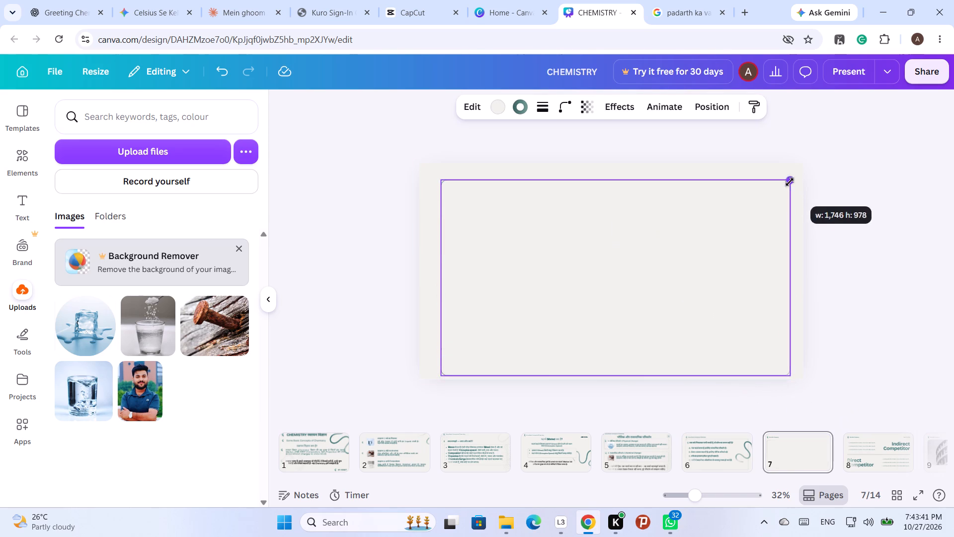
left_click_drag(790, 182, 796, 171)
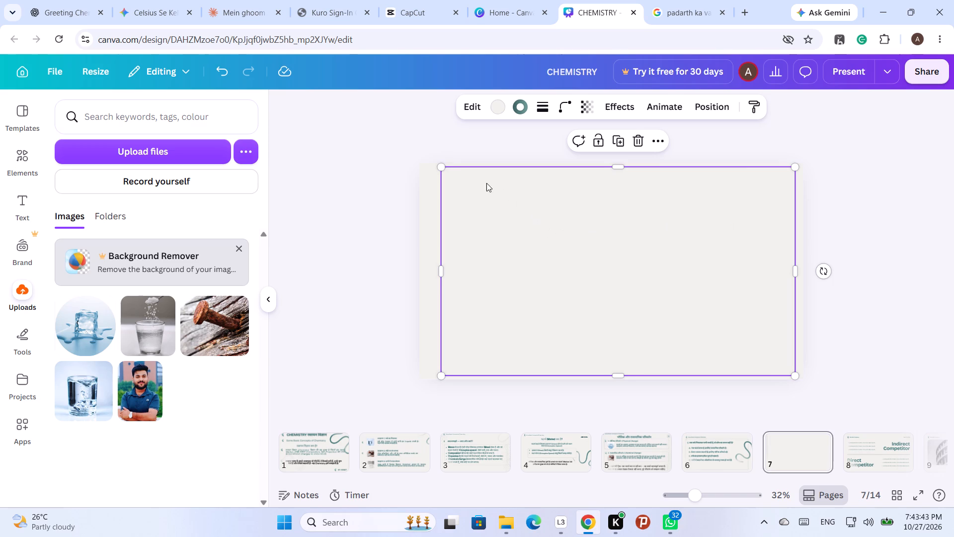
left_click_drag(446, 169, 433, 212)
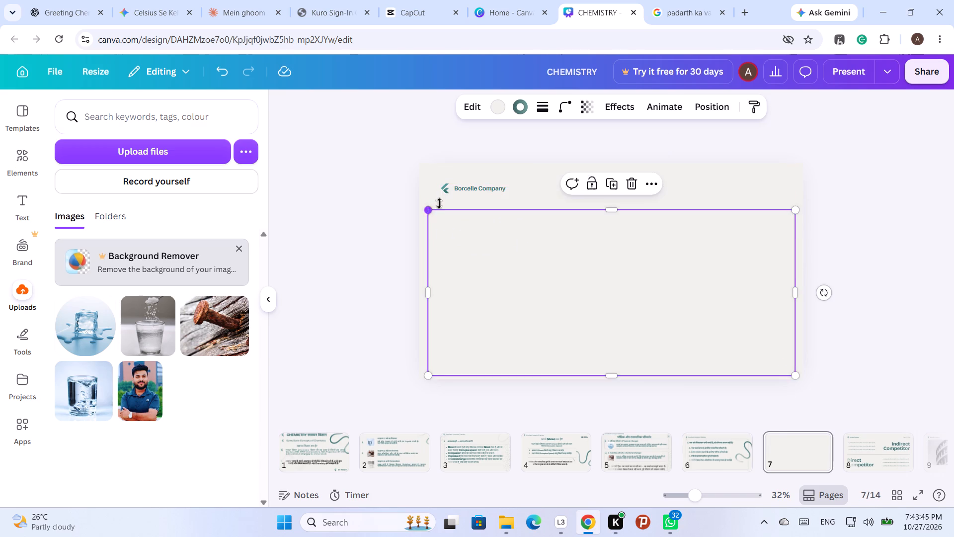
Move page 7's arrow logo and "Borcelle Company" label closer to the page's upper-left corner.
left_click(447, 193)
left_click_drag(456, 220, 448, 206)
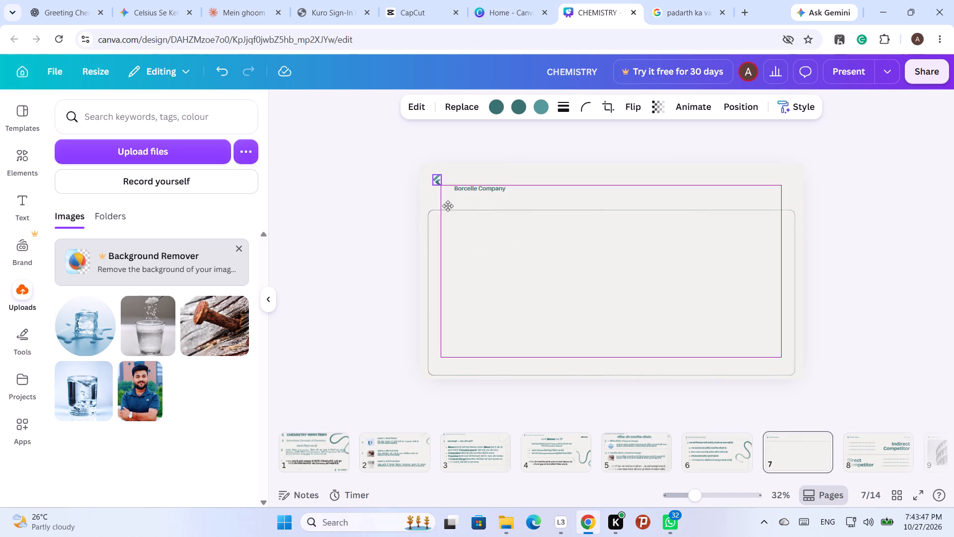
left_click_drag(448, 206, 443, 203)
left_click(470, 190)
left_click_drag(502, 221, 488, 203)
Replace page 7's "Borcelle Company" label with the text "Some Basic Concepts of Chemistry" copied from page 6.
scroll(931, 234, "up", 2)
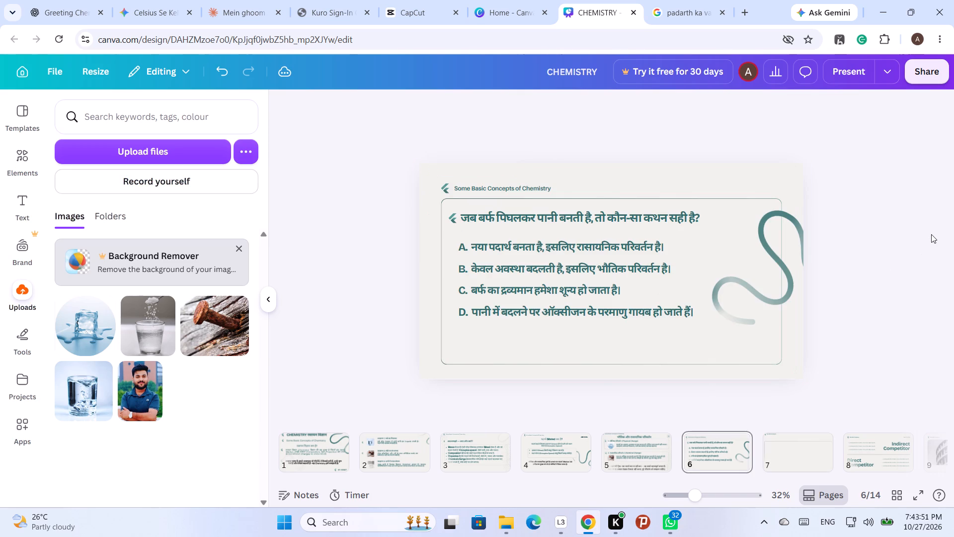
triple_click(522, 190)
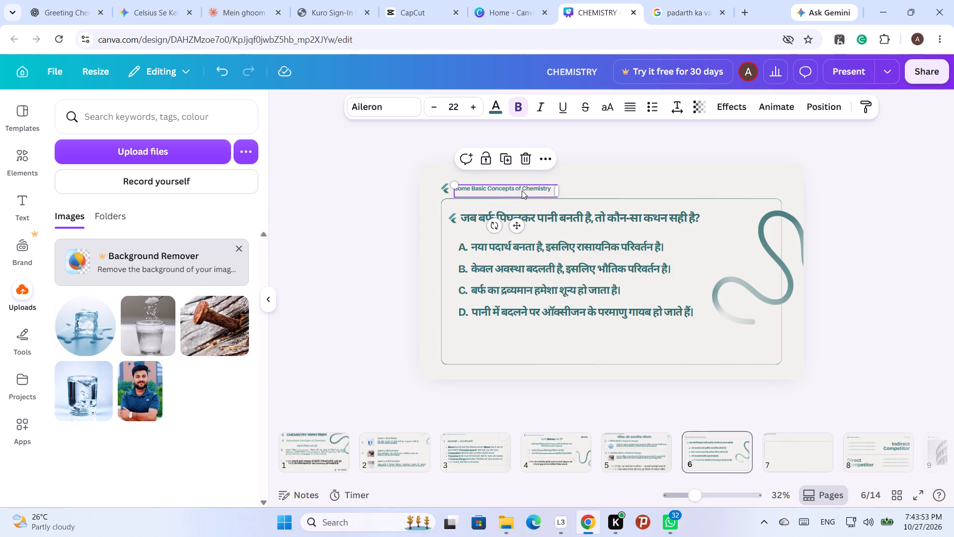
key("ctrl+c")
key("ctrl+c")
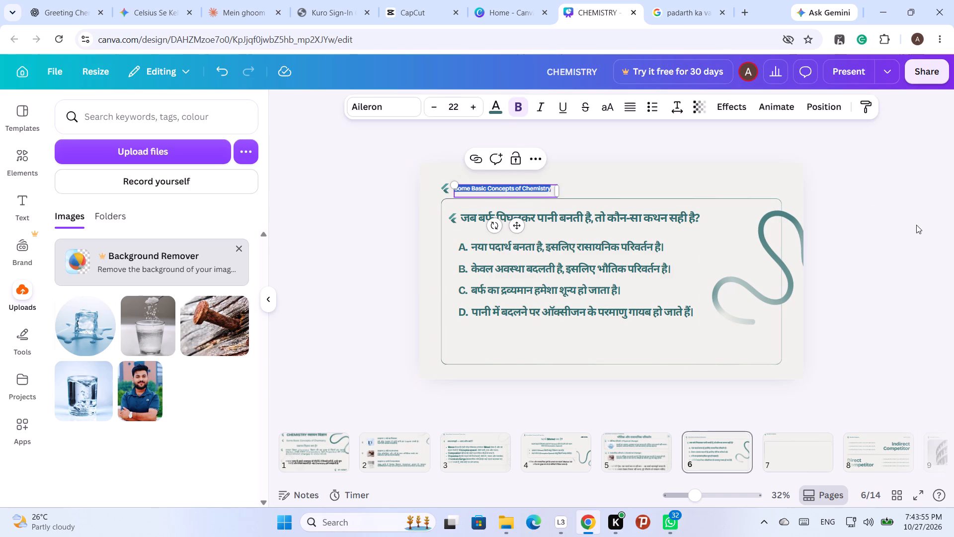
left_click(916, 225)
scroll(876, 220, "up", 2)
scroll(880, 222, "down", 1)
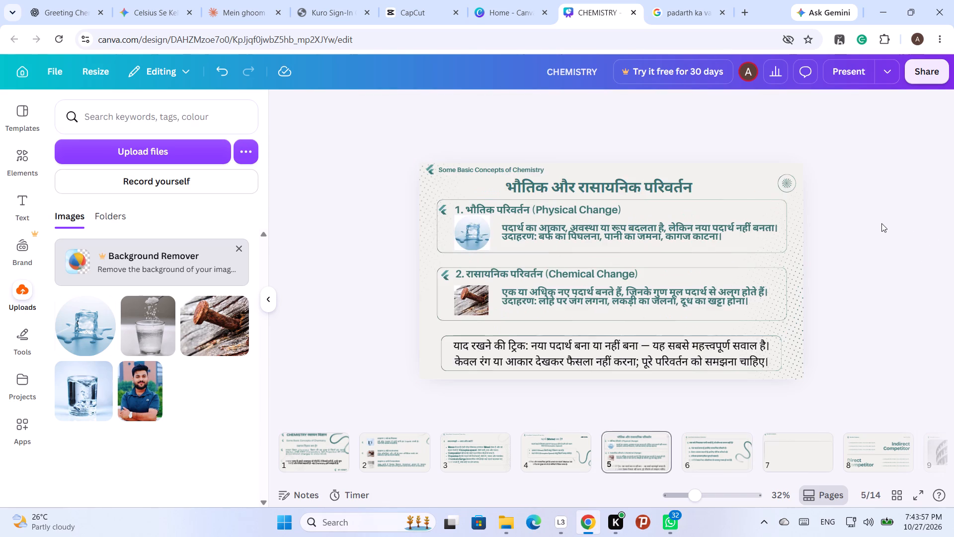
scroll(881, 223, "down", 2)
left_click(492, 176)
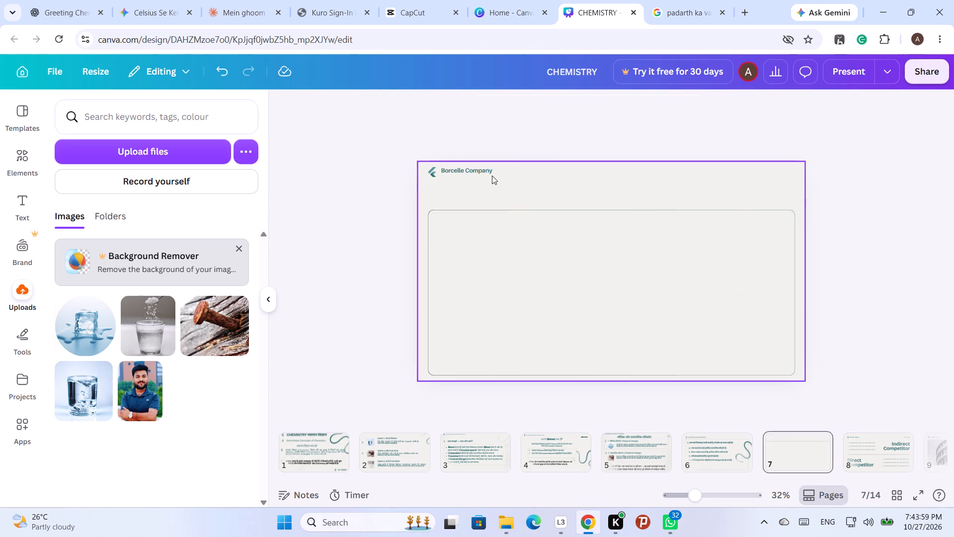
left_click(487, 173)
double_click(487, 173)
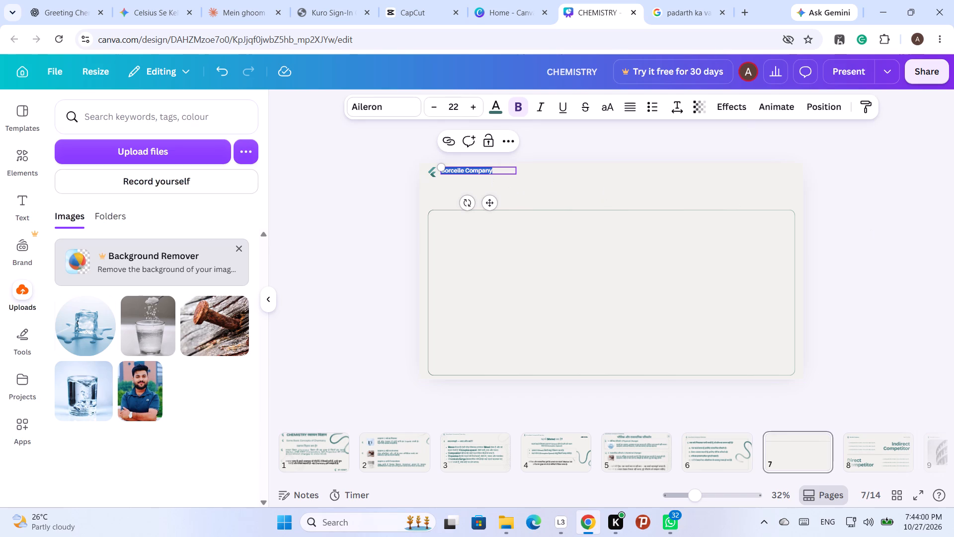
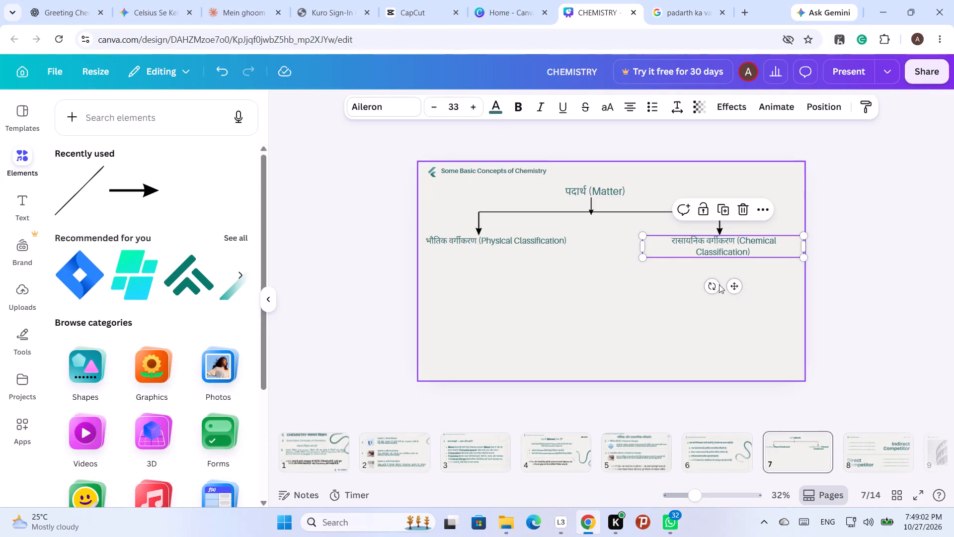
Set the Physical Classification label on page 7 to font size 33 and narrow its text box so it wraps onto two lines.
left_click(517, 239)
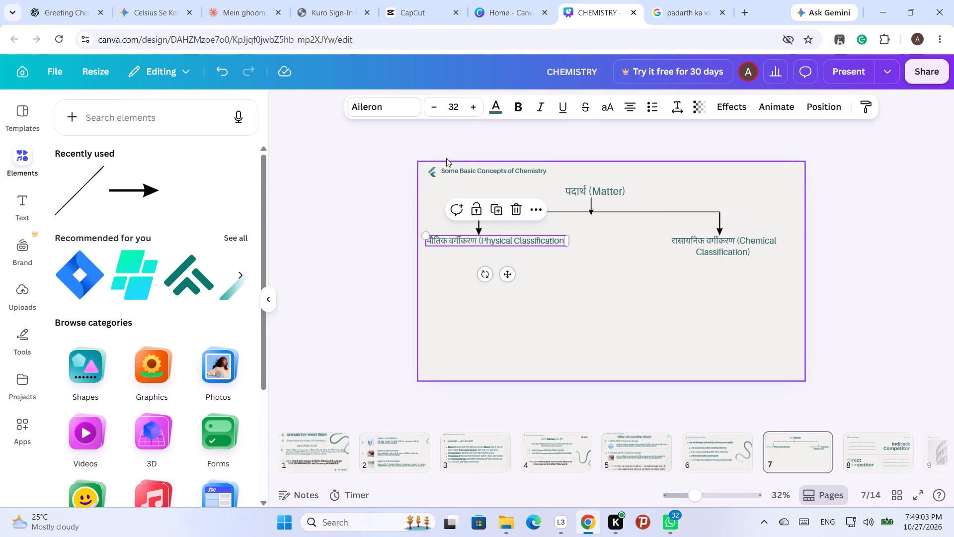
left_click(471, 106)
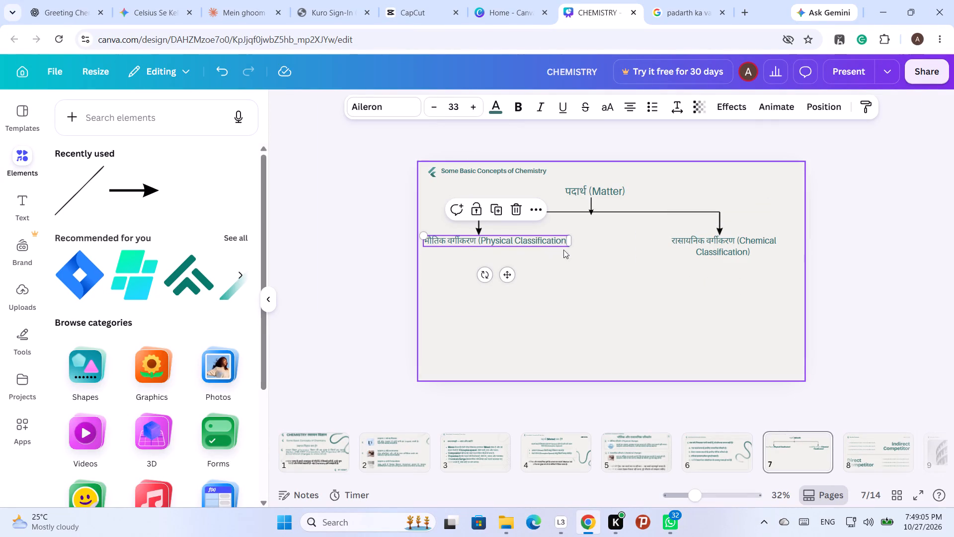
left_click(565, 289)
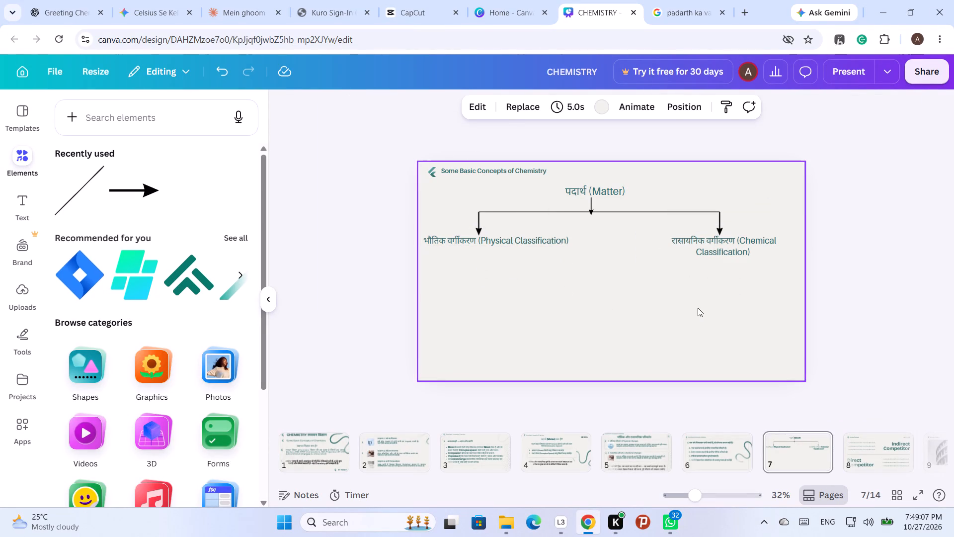
left_click(511, 246)
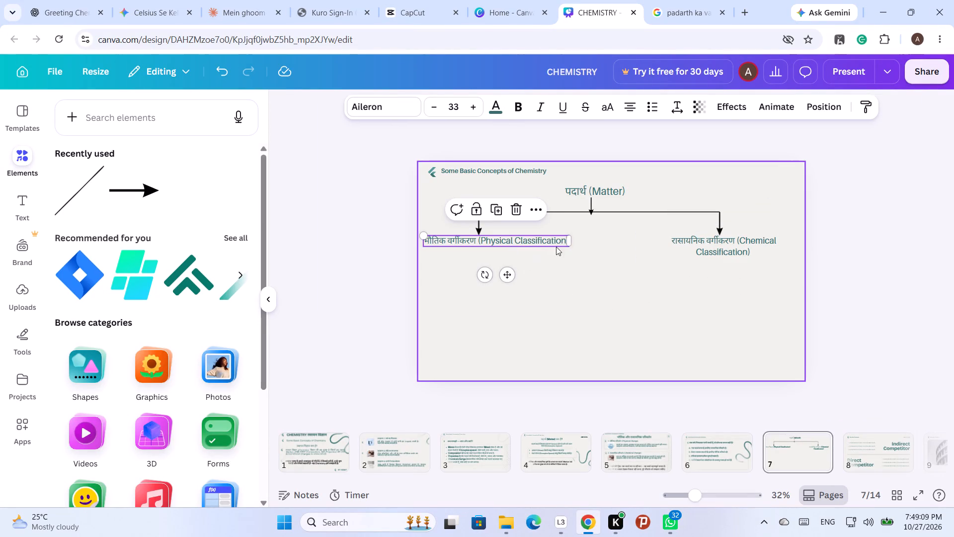
left_click_drag(570, 241, 554, 240)
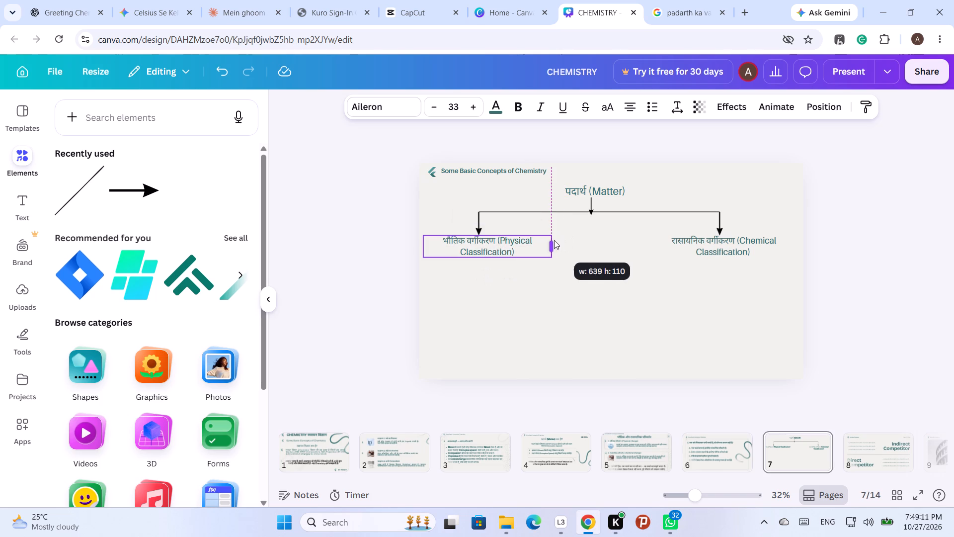
left_click_drag(554, 240, 553, 241)
left_click(640, 287)
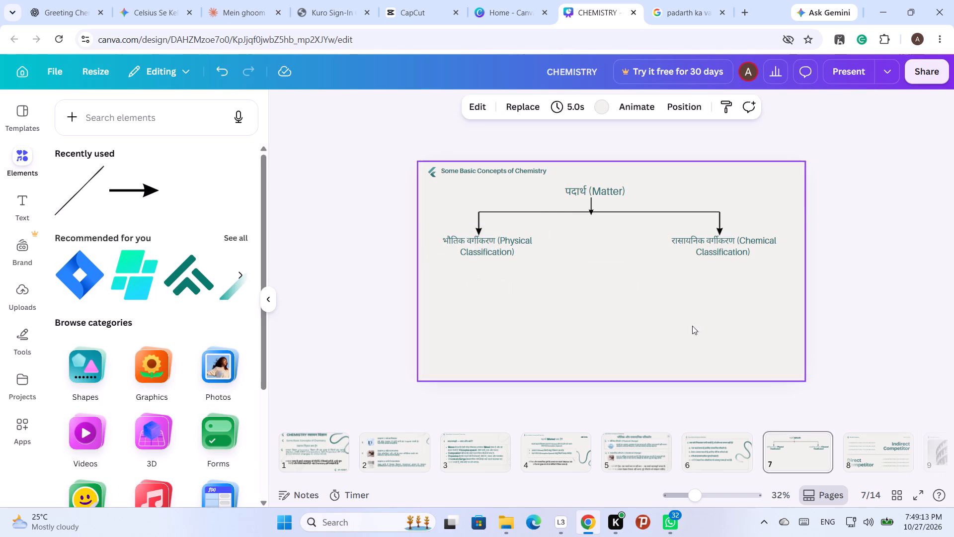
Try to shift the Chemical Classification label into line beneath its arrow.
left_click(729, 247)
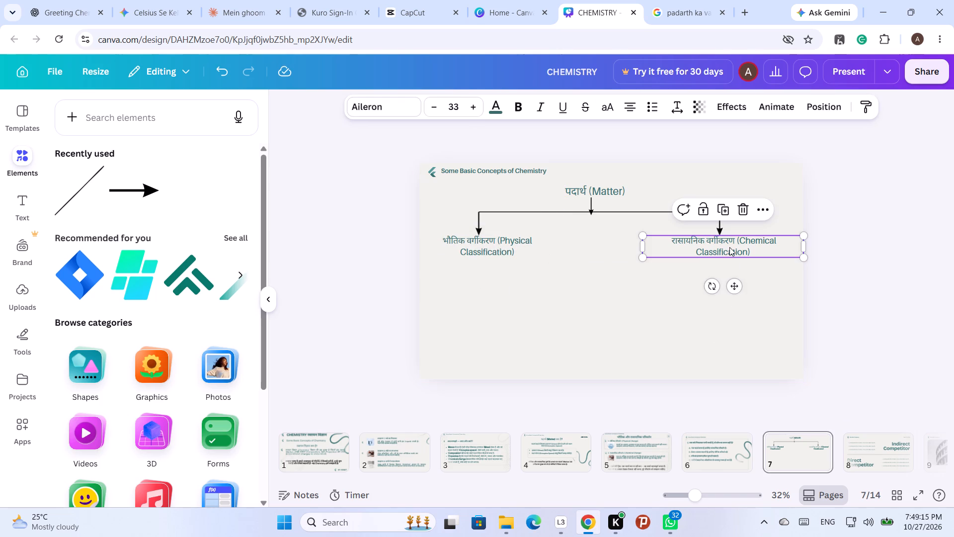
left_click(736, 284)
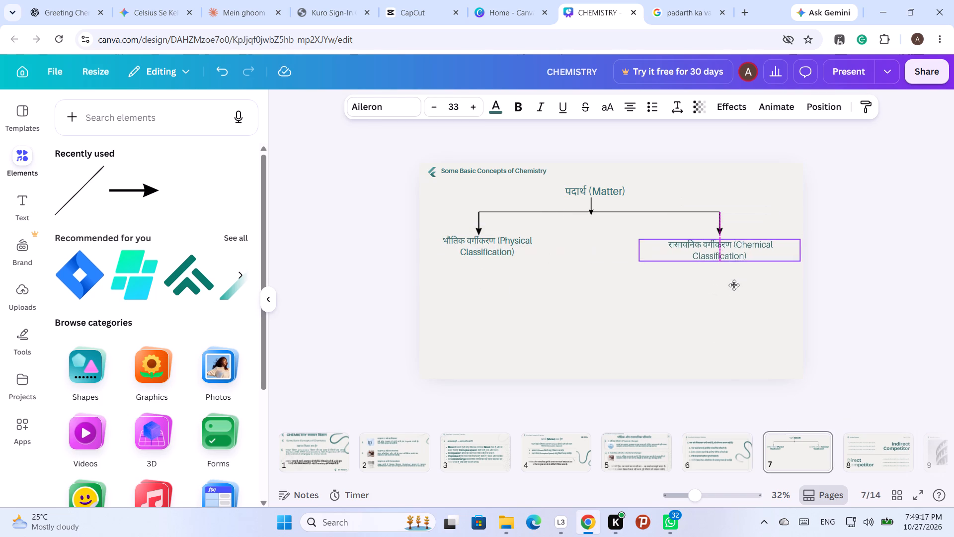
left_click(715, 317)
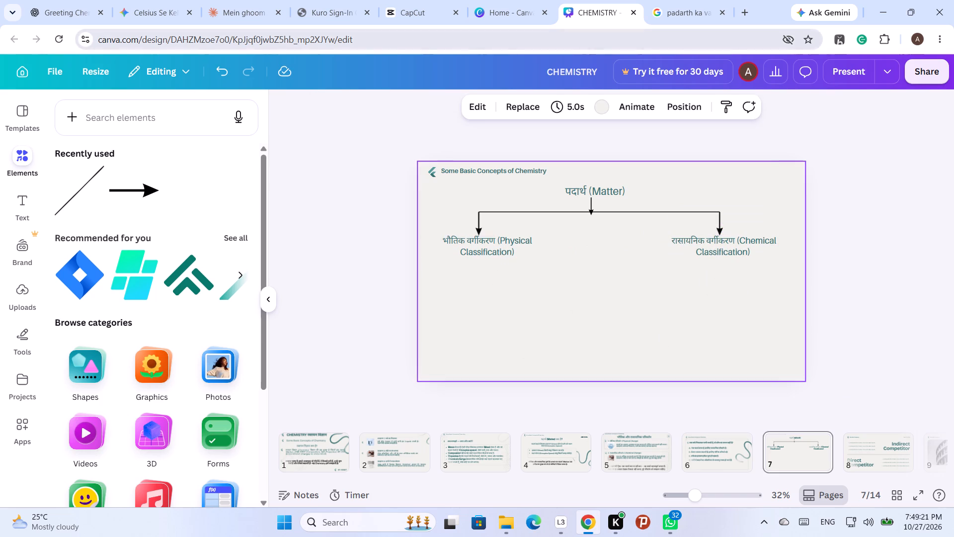
Copy "ठोस (Solid)" from the Google overview into page 7 and place it beneath the Physical Classification label.
left_click(665, 8)
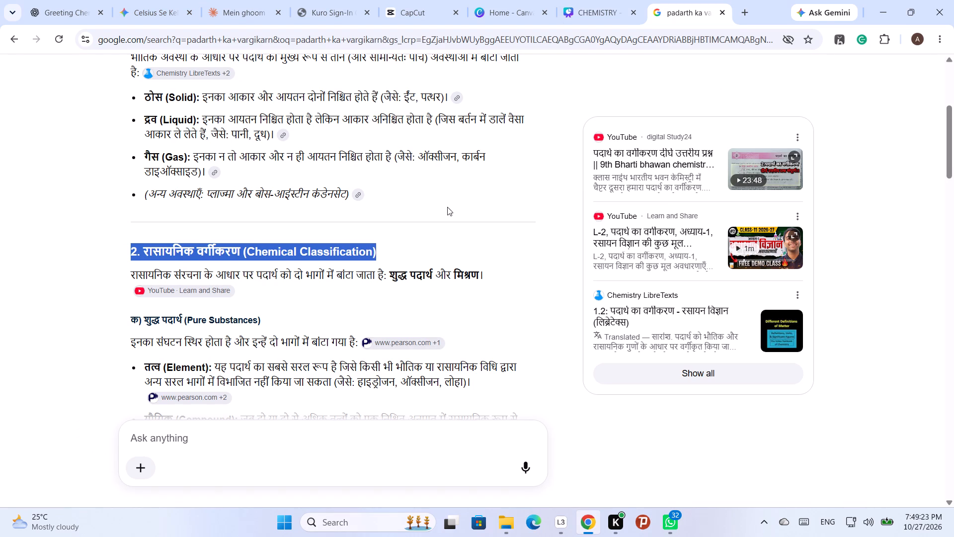
scroll(457, 193, "up", 2)
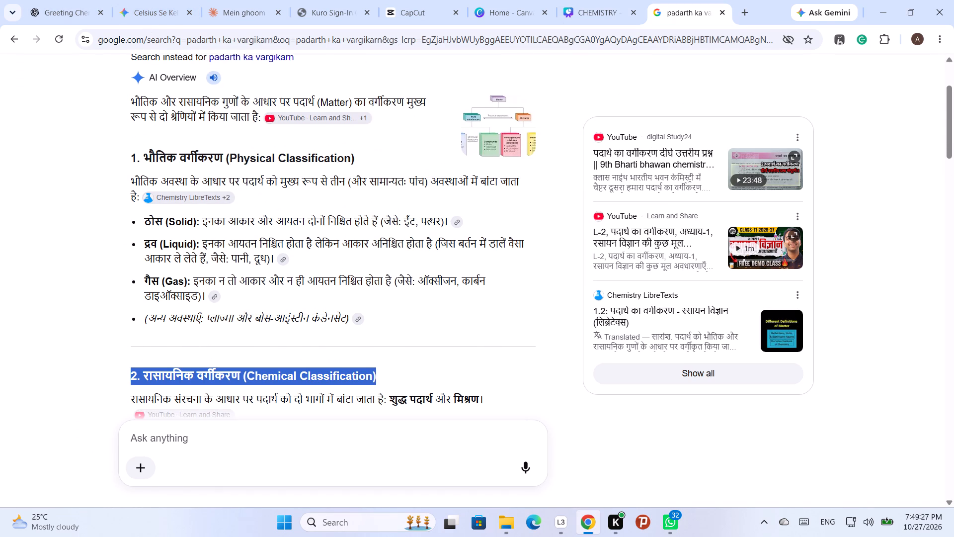
triple_click(154, 225)
left_click(216, 218)
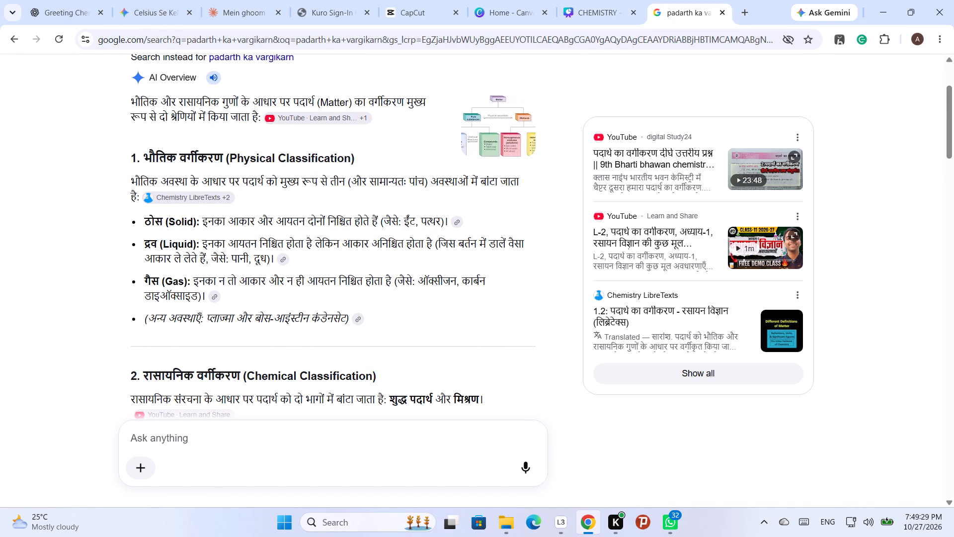
left_click_drag(194, 222, 156, 221)
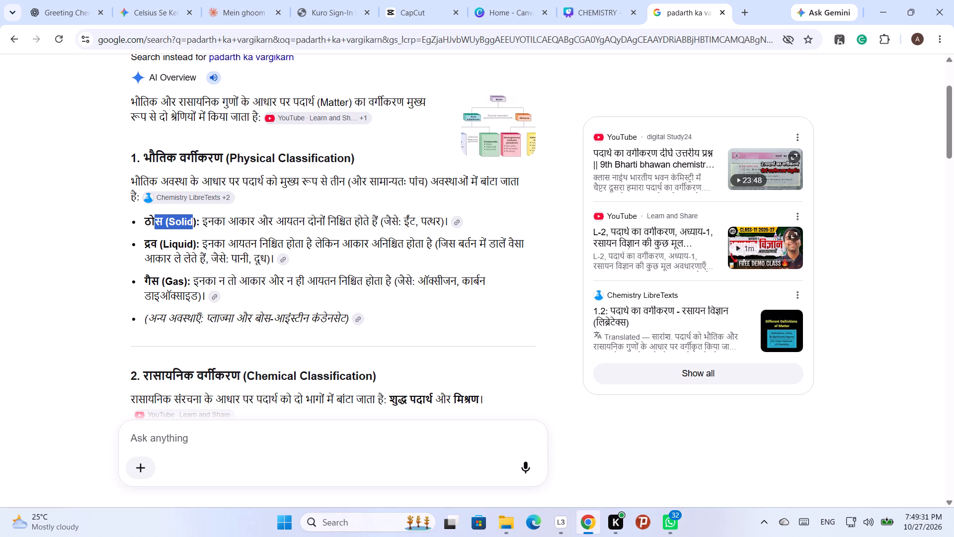
left_click_drag(143, 223, 197, 224)
left_click_drag(197, 224, 197, 224)
key("ctrl+c")
key("ctrl+c")
left_click(580, 0)
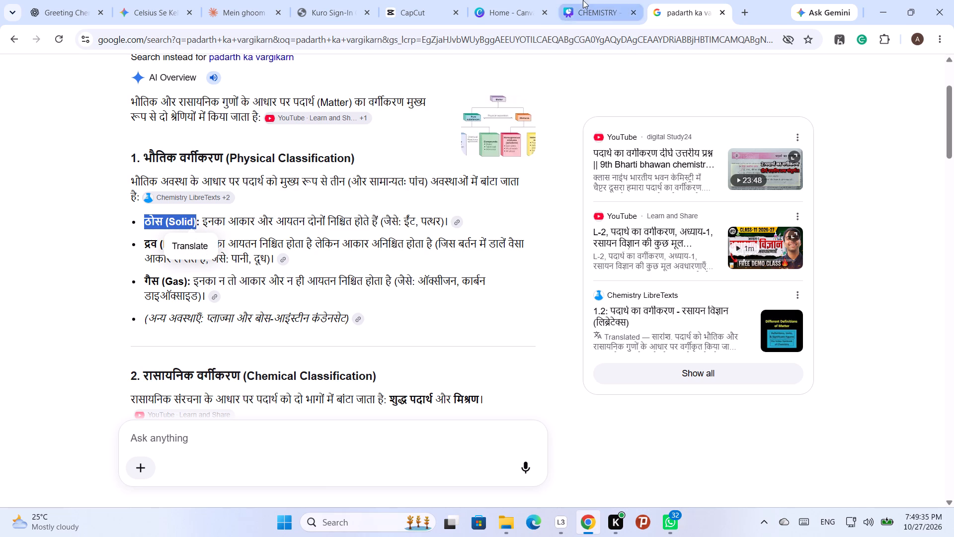
left_click(522, 297)
key("ctrl+v")
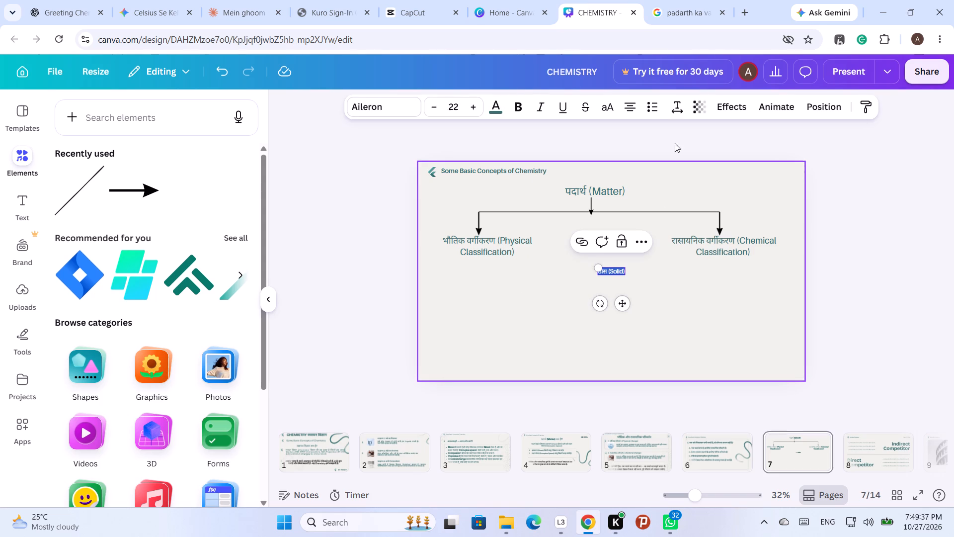
left_click_drag(626, 304, 483, 314)
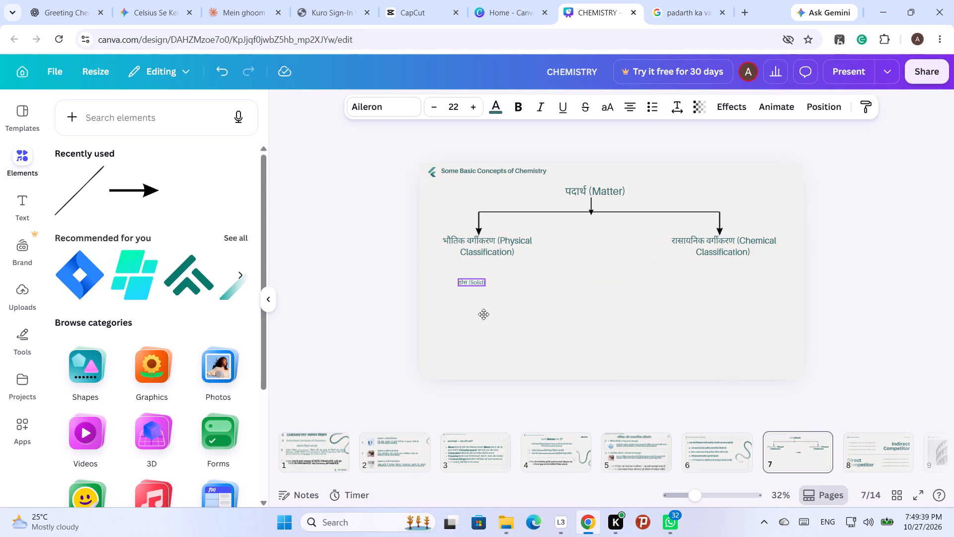
left_click_drag(483, 314, 472, 324)
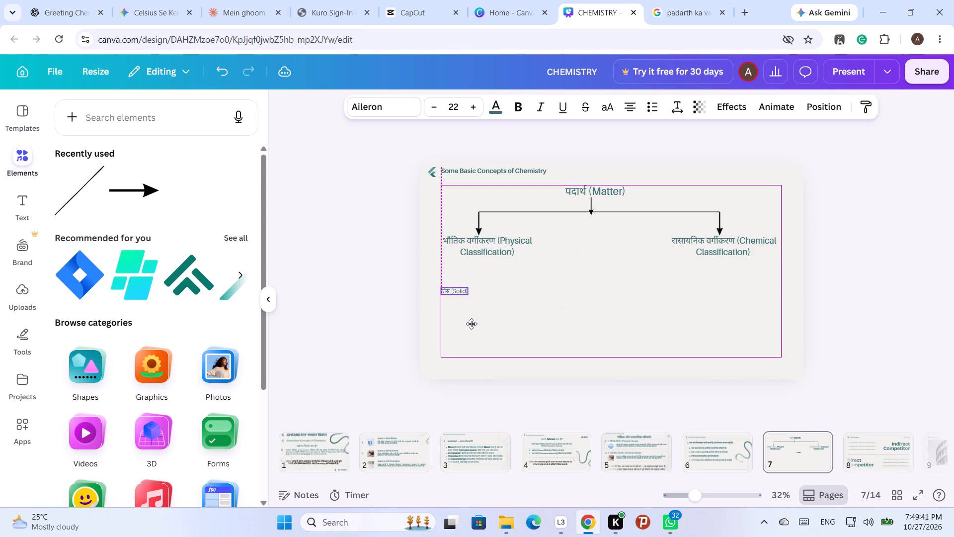
left_click_drag(472, 324, 484, 318)
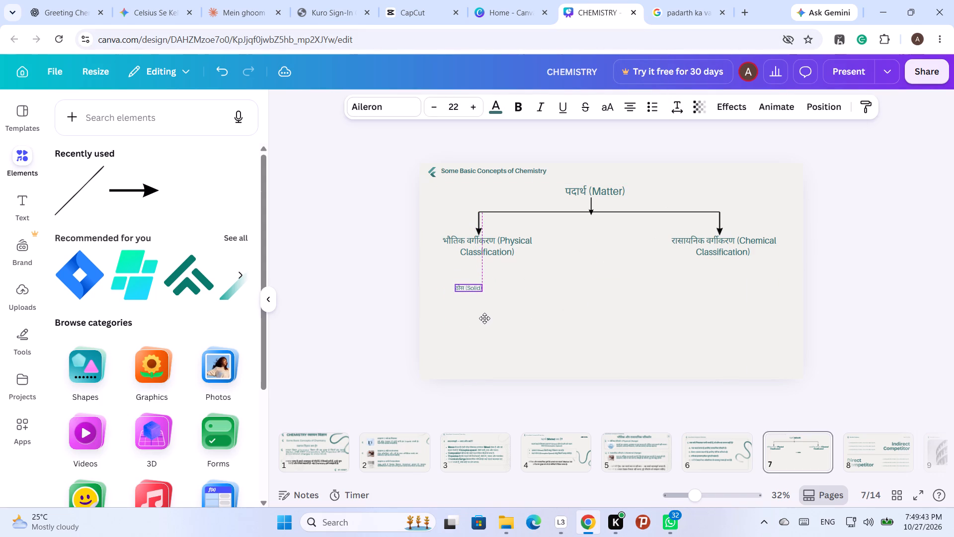
left_click_drag(484, 318, 489, 317)
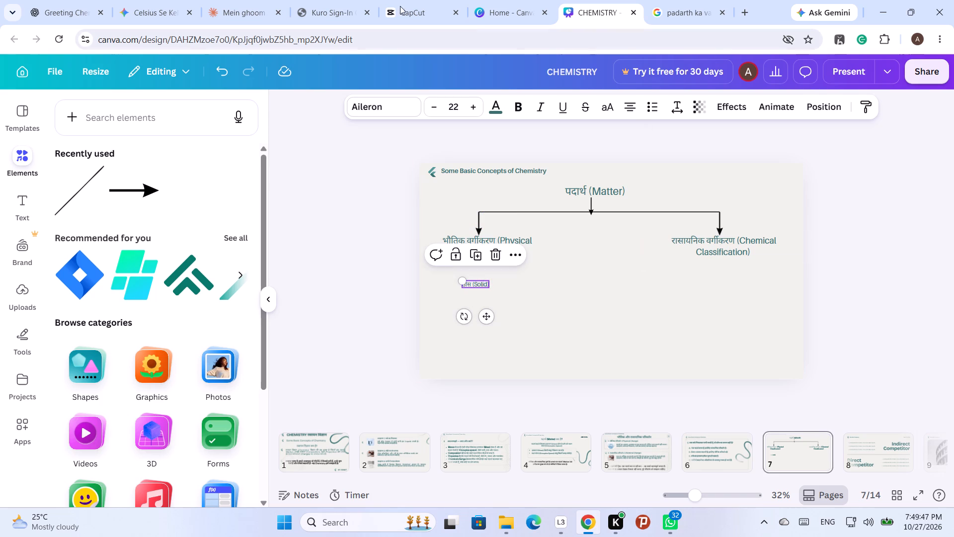
Copy "द्रव (Liquid)" from the Google overview into page 7 and place it directly beneath the Solid label.
left_click(707, 2)
triple_click(155, 247)
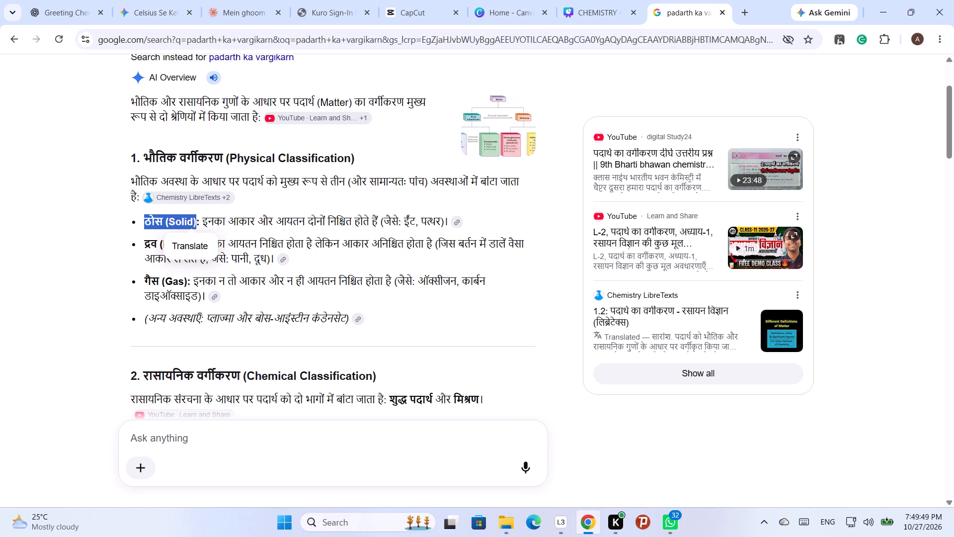
triple_click(155, 247)
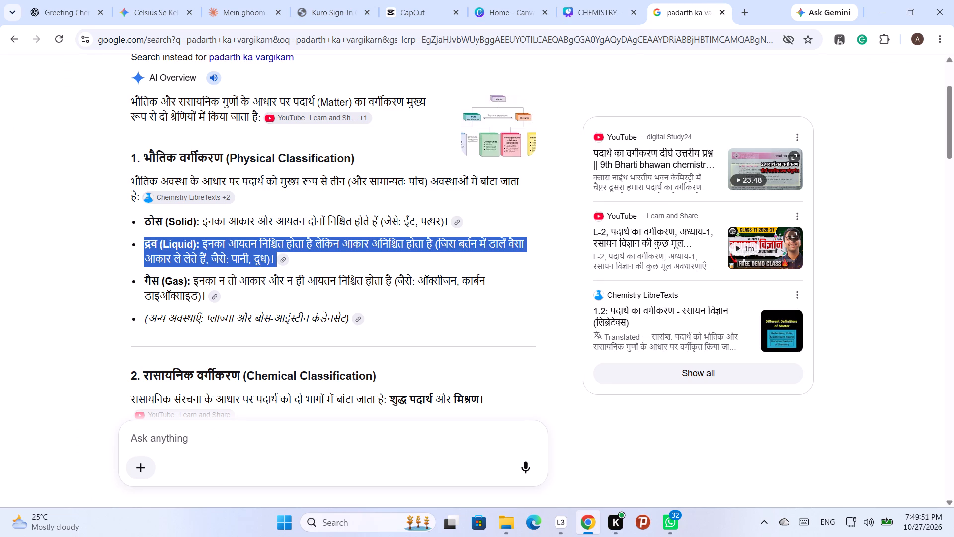
left_click(207, 272)
double_click(179, 242)
left_click(179, 242)
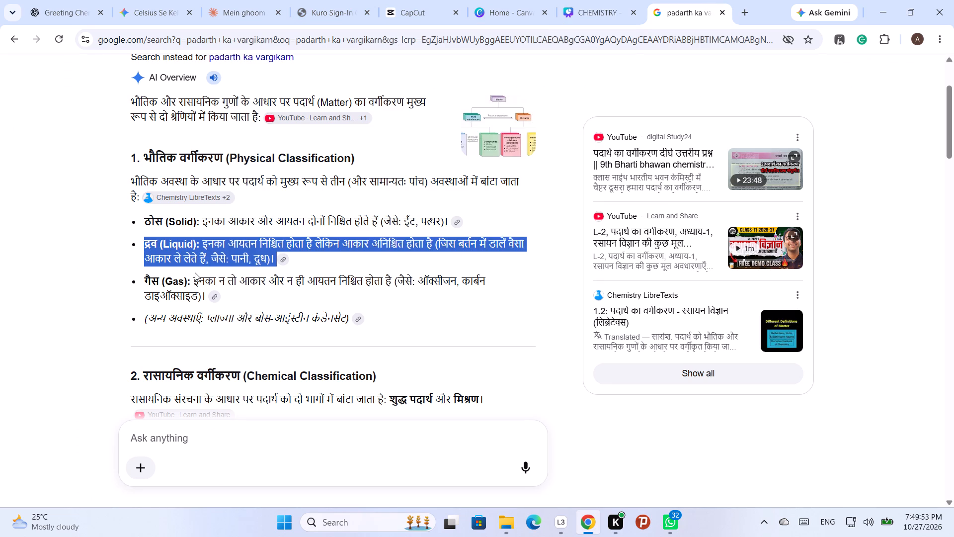
left_click(195, 272)
left_click_drag(196, 246, 145, 237)
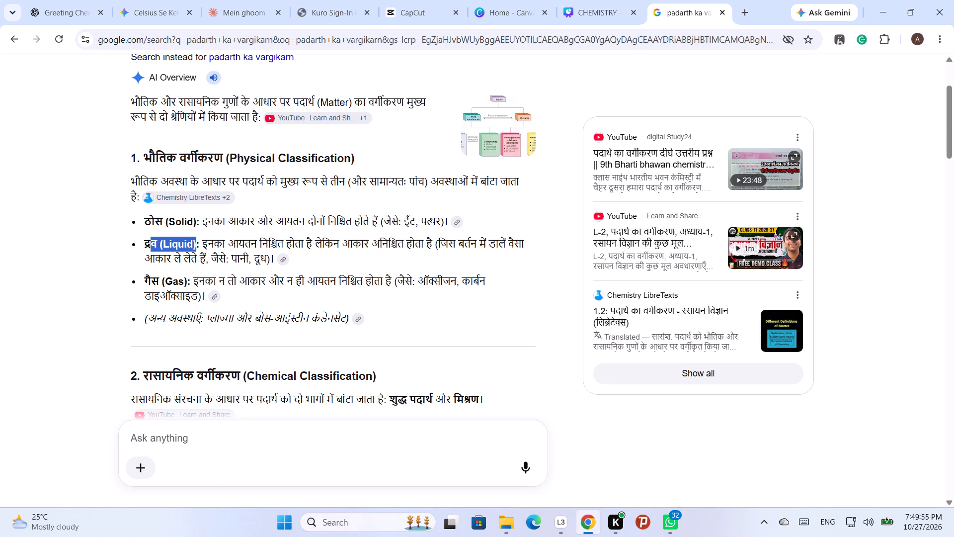
key("ctrl+c")
key("ctrl+c")
left_click(588, 3)
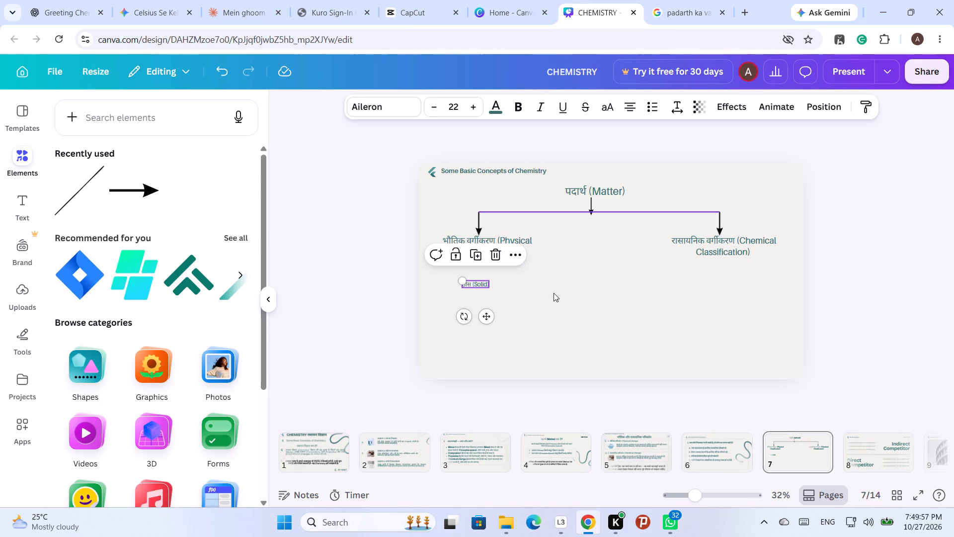
left_click(553, 294)
key("ctrl+v")
left_click_drag(622, 300, 621, 300)
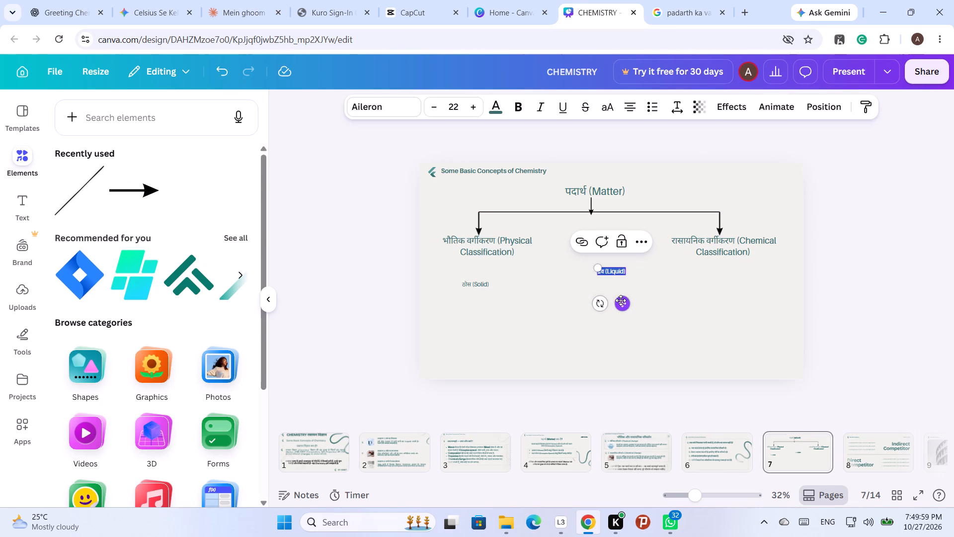
left_click_drag(621, 300, 486, 329)
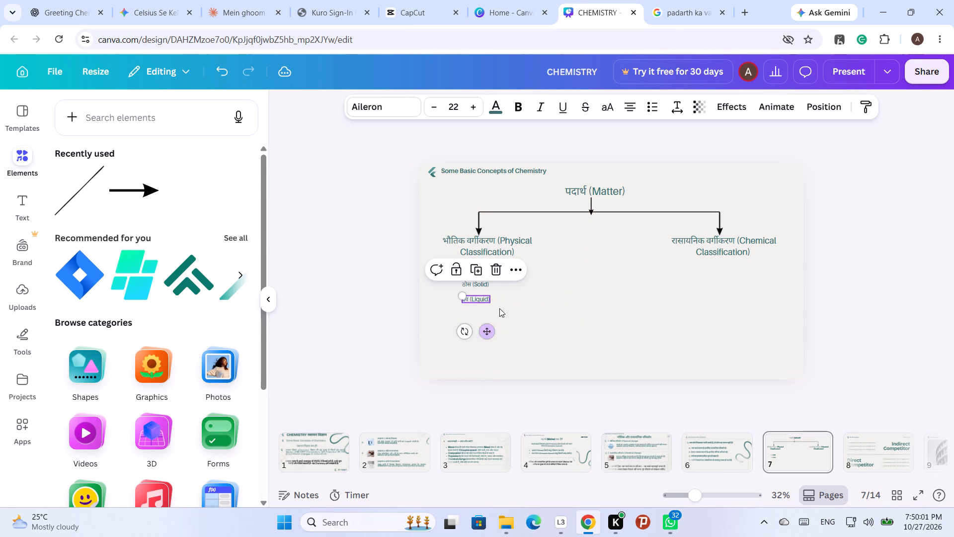
Copy "गैस (Gas)" from the Google overview into page 7 and place it beneath the Liquid label with matching spacing.
left_click(669, 0)
left_click(206, 306)
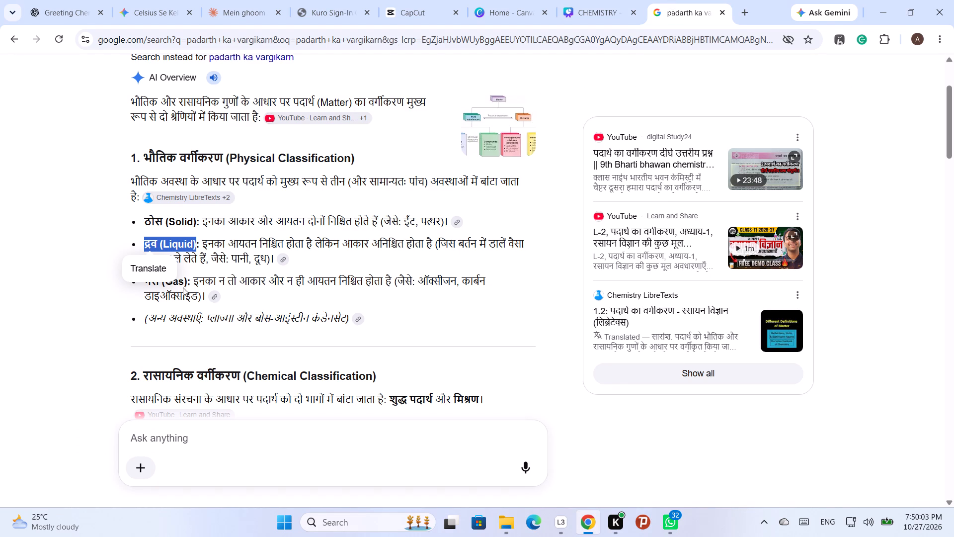
double_click(171, 284)
left_click_drag(143, 280, 162, 281)
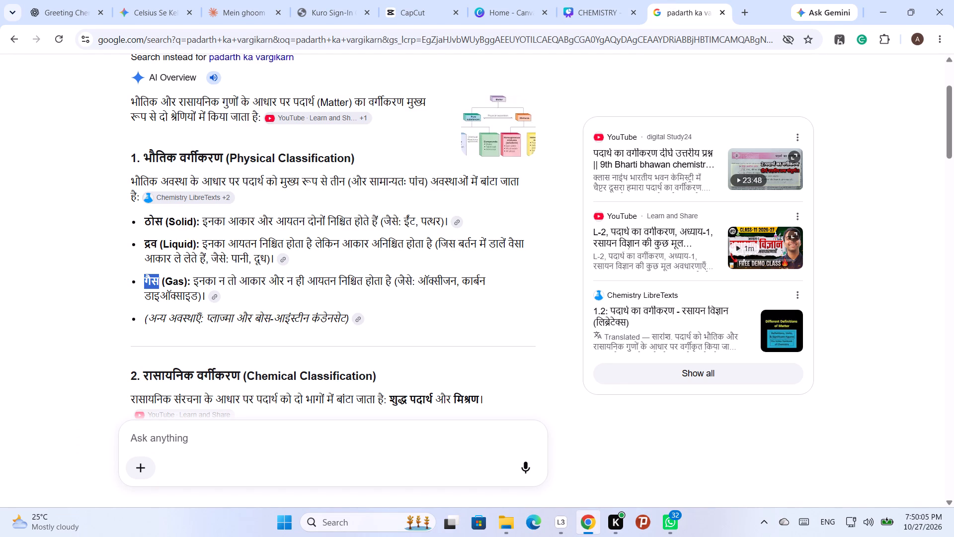
left_click_drag(162, 281, 187, 281)
key("ctrl+c")
key("ctrl+c")
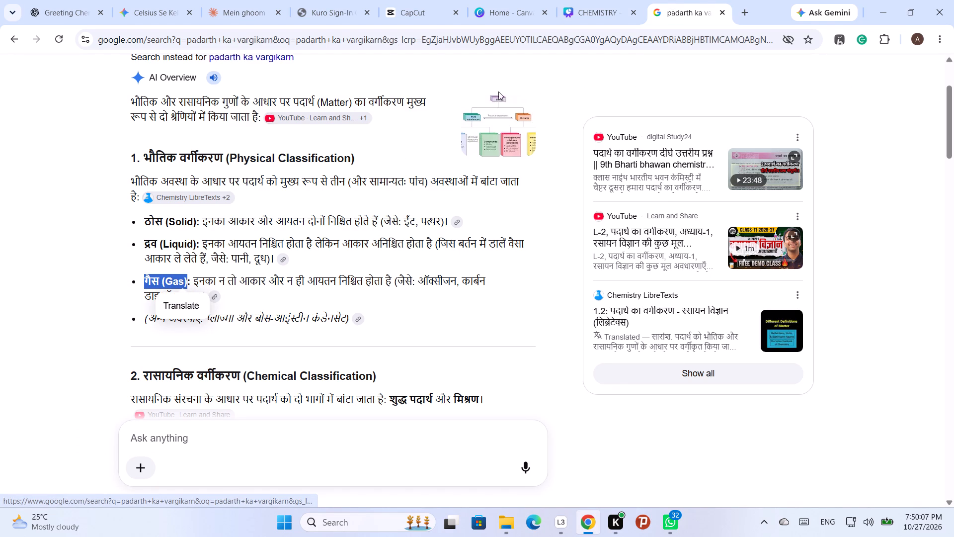
left_click(606, 0)
left_click(538, 362)
key("ctrl+v")
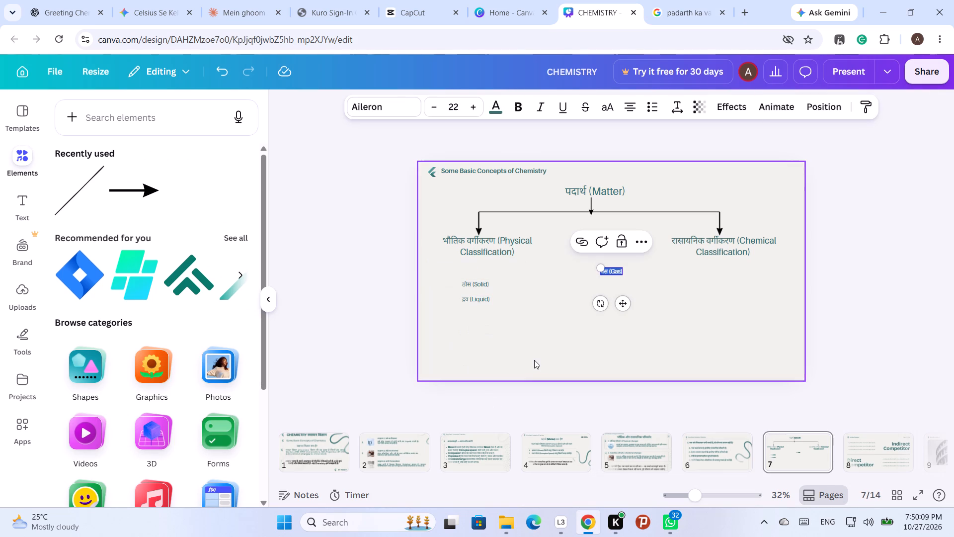
left_click_drag(624, 307, 487, 352)
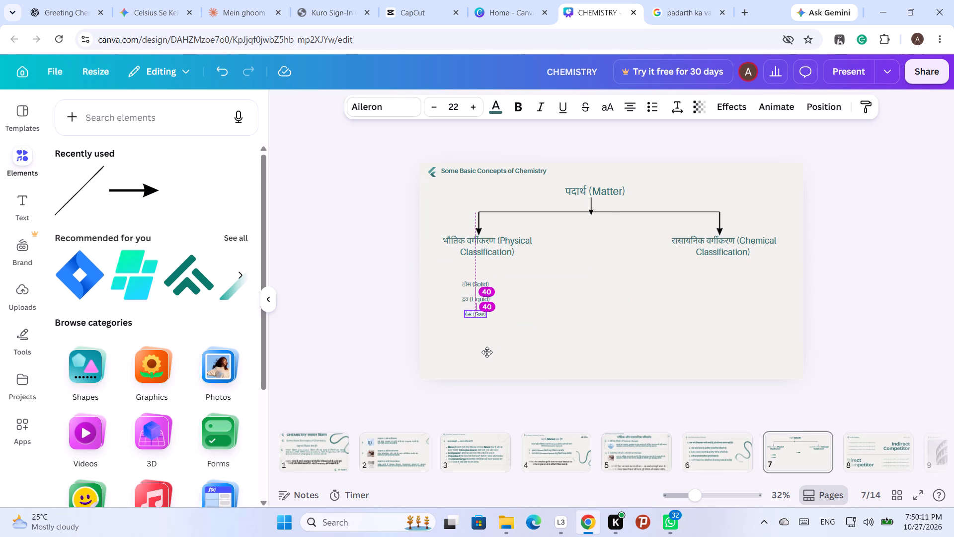
left_click_drag(487, 352, 486, 351)
Increase the font size of the Solid, Liquid and Gas labels together to 30.
left_click(629, 323)
left_click_drag(482, 355, 463, 280)
double_click(473, 108)
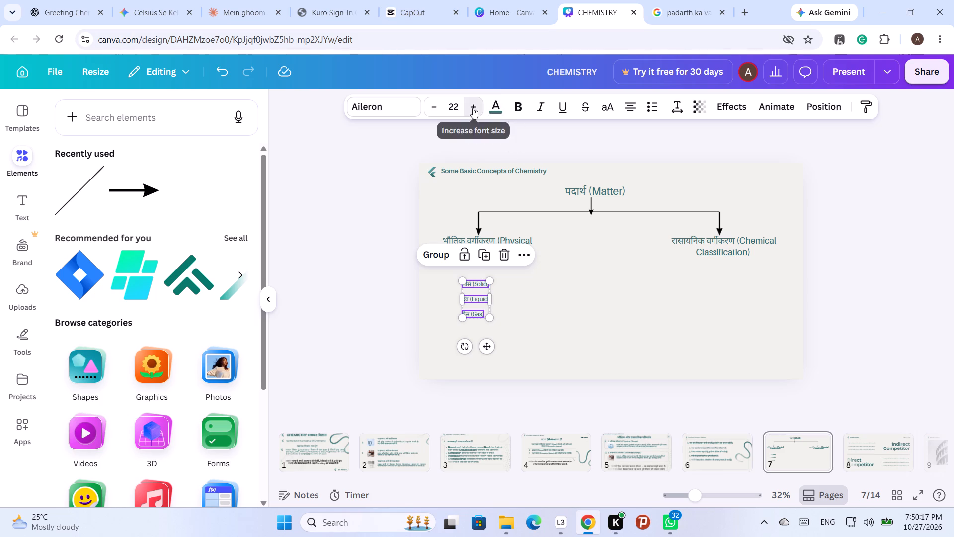
left_click(473, 108)
left_click(473, 108)
left_click(473, 108)
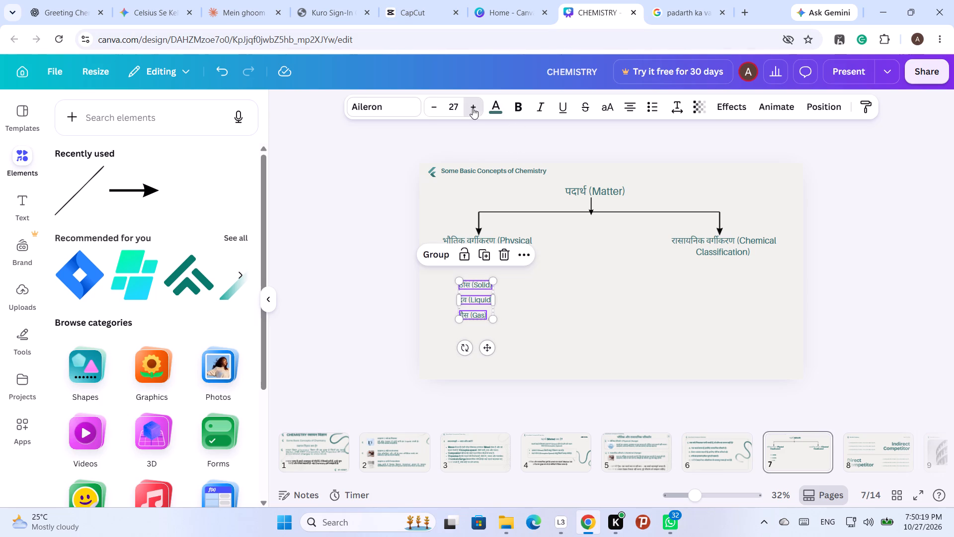
left_click(473, 108)
left_click(473, 108)
left_click(473, 108)
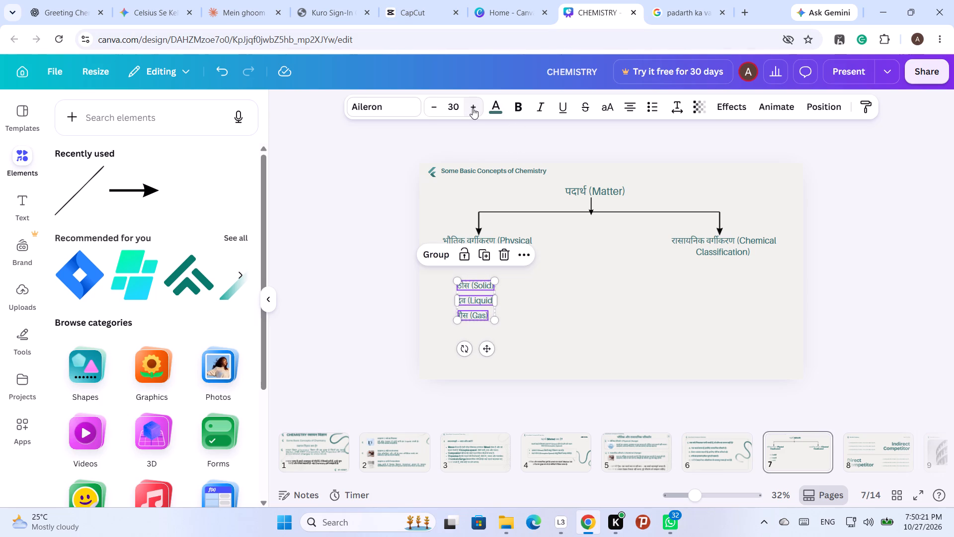
Increase the font size of the Solid, Liquid and Gas labels together to 32.
left_click(473, 108)
left_click(473, 108)
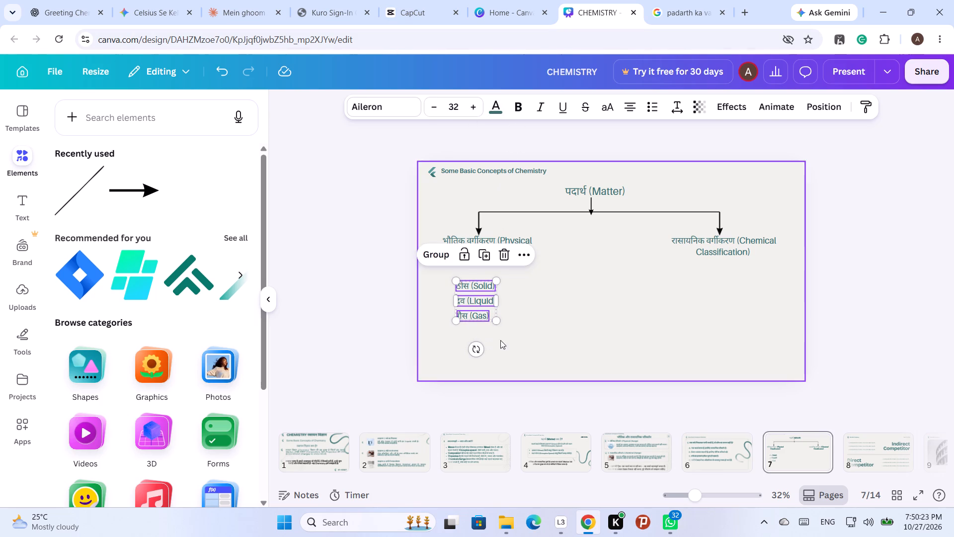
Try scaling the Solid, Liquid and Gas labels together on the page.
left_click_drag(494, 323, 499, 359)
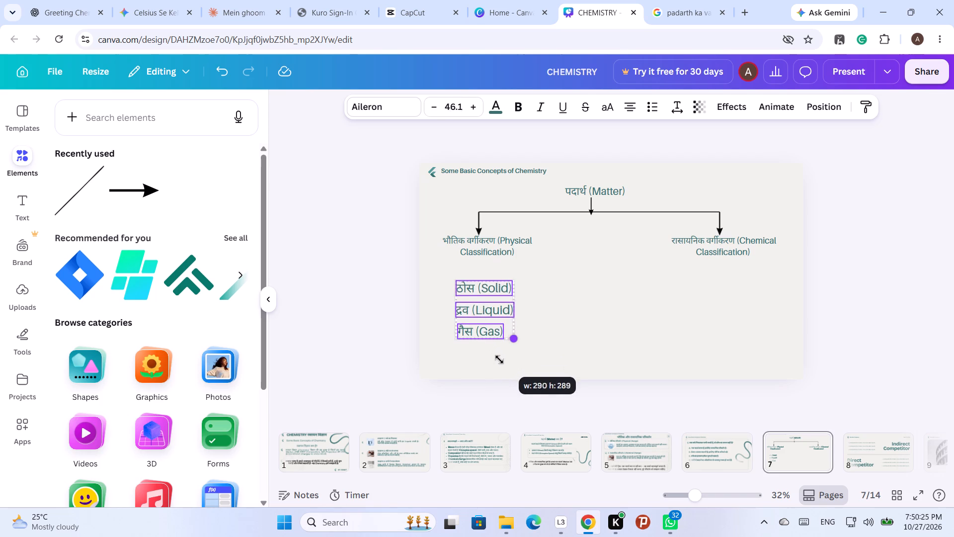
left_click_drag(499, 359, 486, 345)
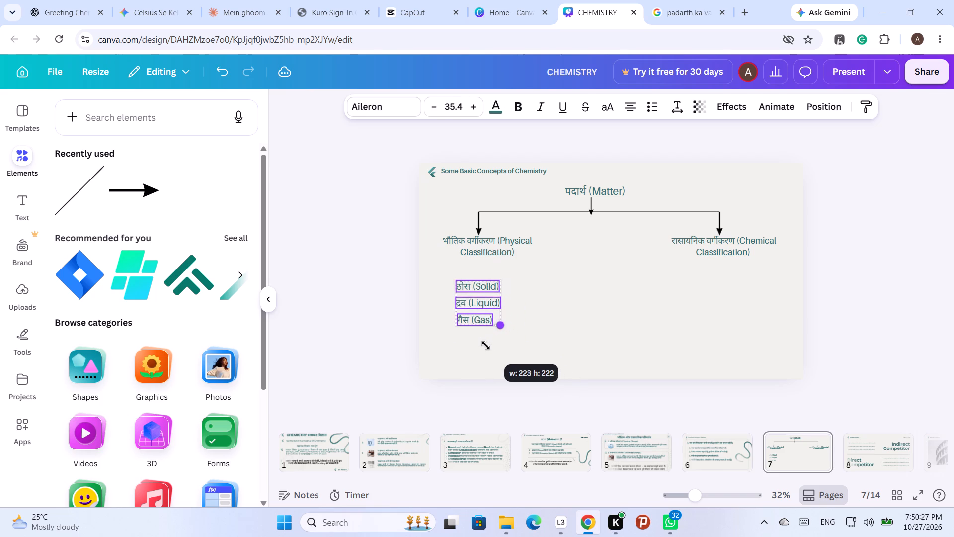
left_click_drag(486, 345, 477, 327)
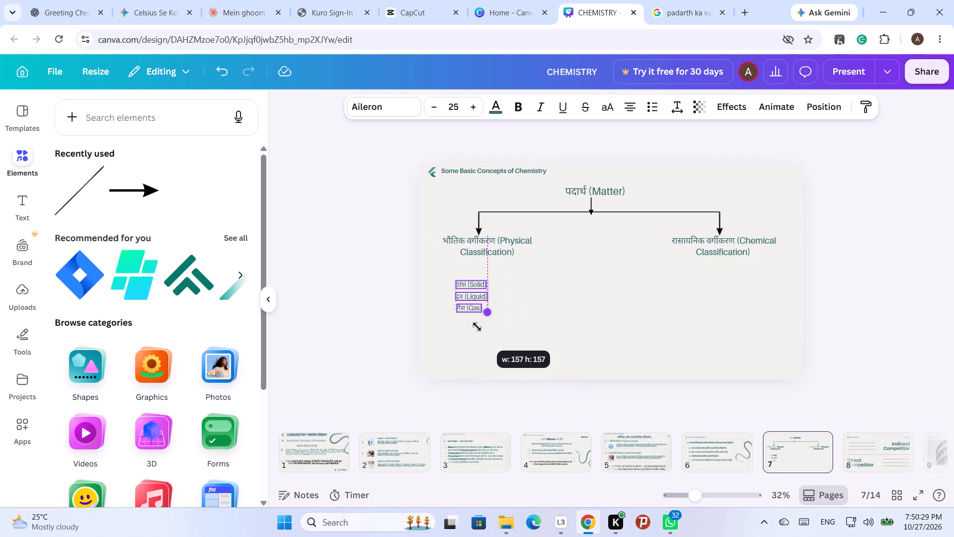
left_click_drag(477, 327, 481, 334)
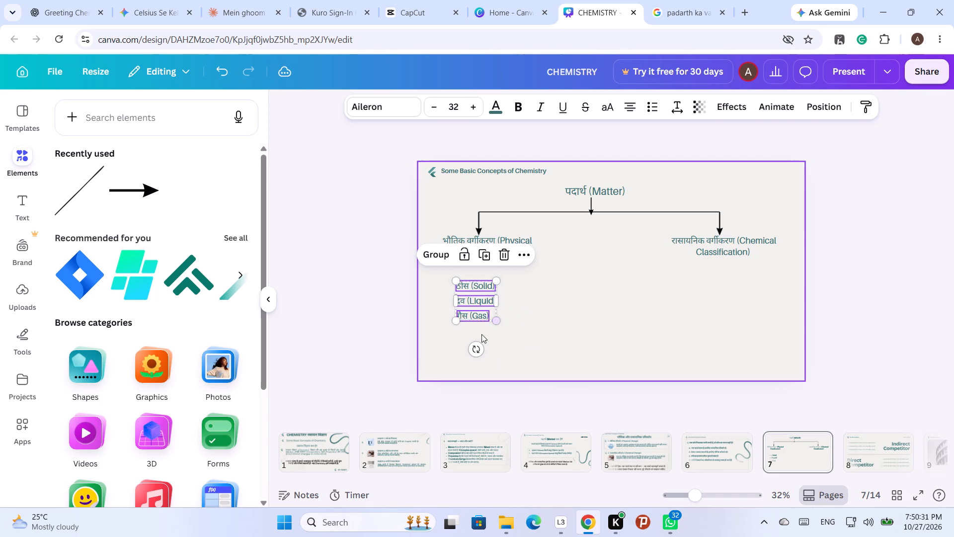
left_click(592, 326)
Rearrange the Solid, Liquid and Gas labels into one evenly spaced horizontal row beneath the Physical Classification label.
left_click(482, 285)
left_click_drag(487, 323, 498, 313)
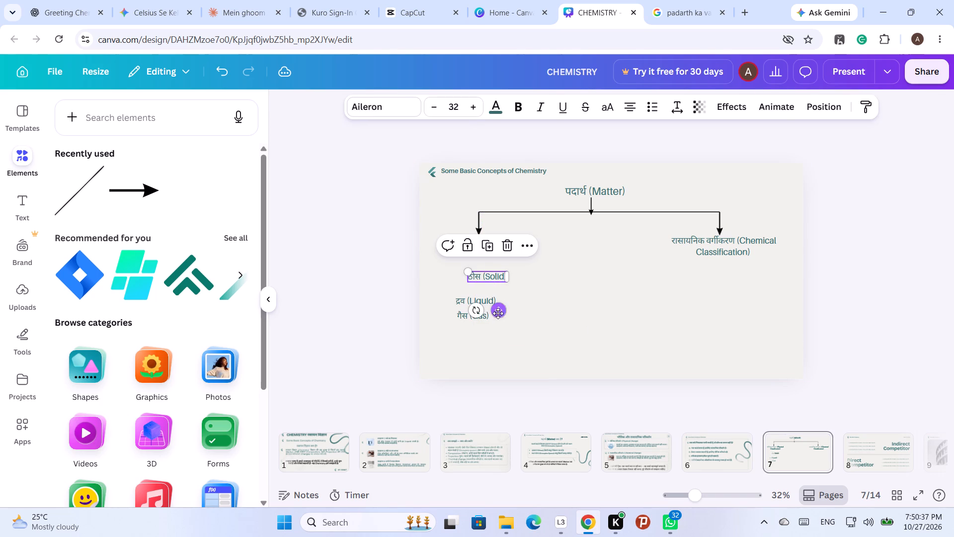
left_click(555, 331)
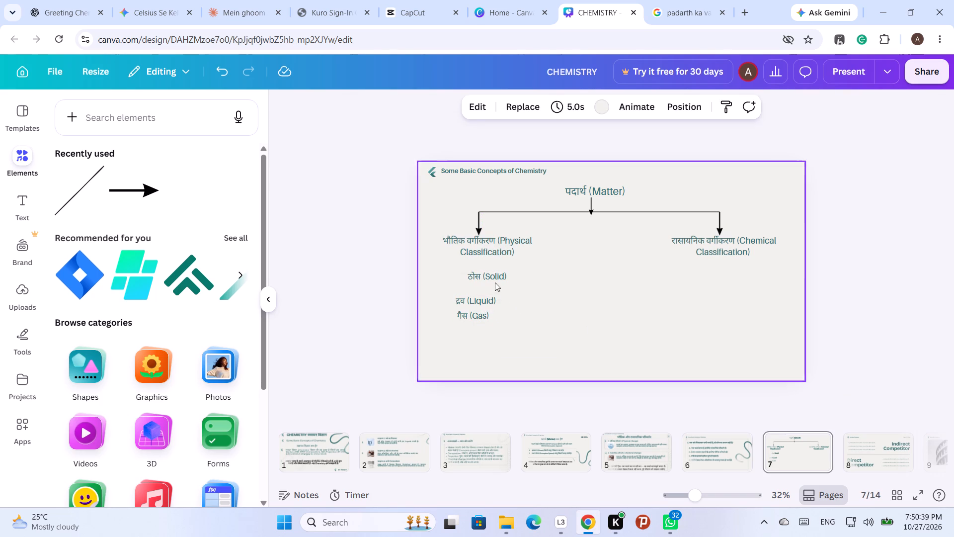
left_click_drag(495, 273, 471, 286)
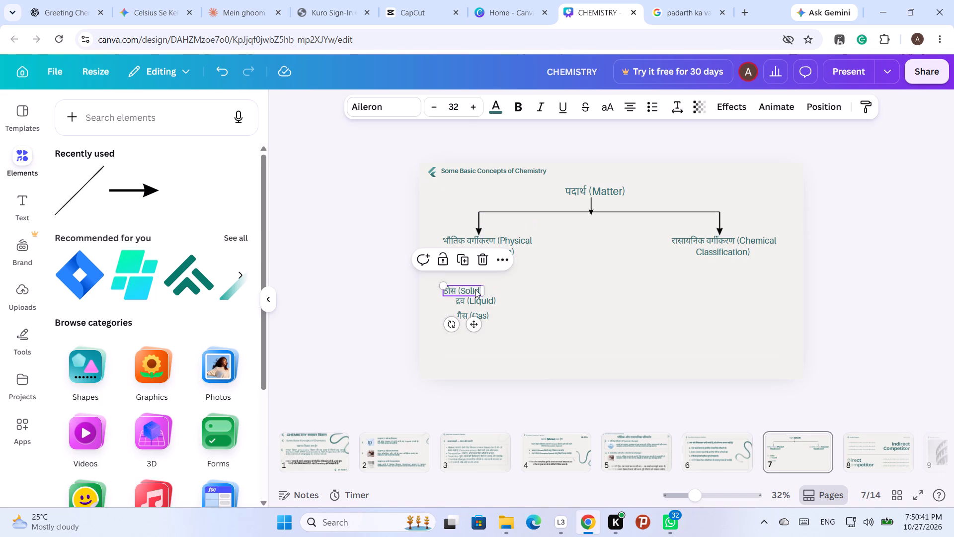
left_click(548, 337)
left_click(491, 303)
left_click_drag(488, 336, 500, 335)
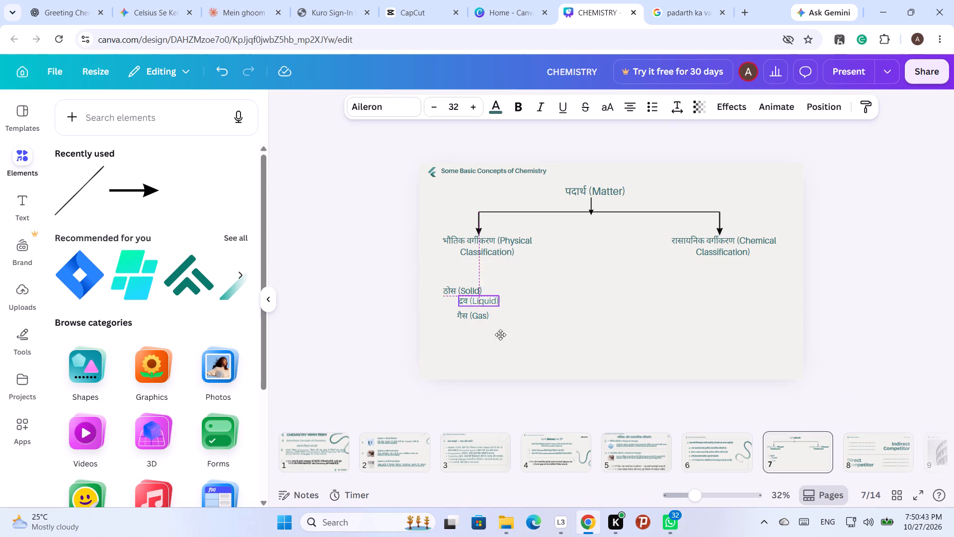
left_click_drag(500, 335, 538, 328)
left_click(532, 349)
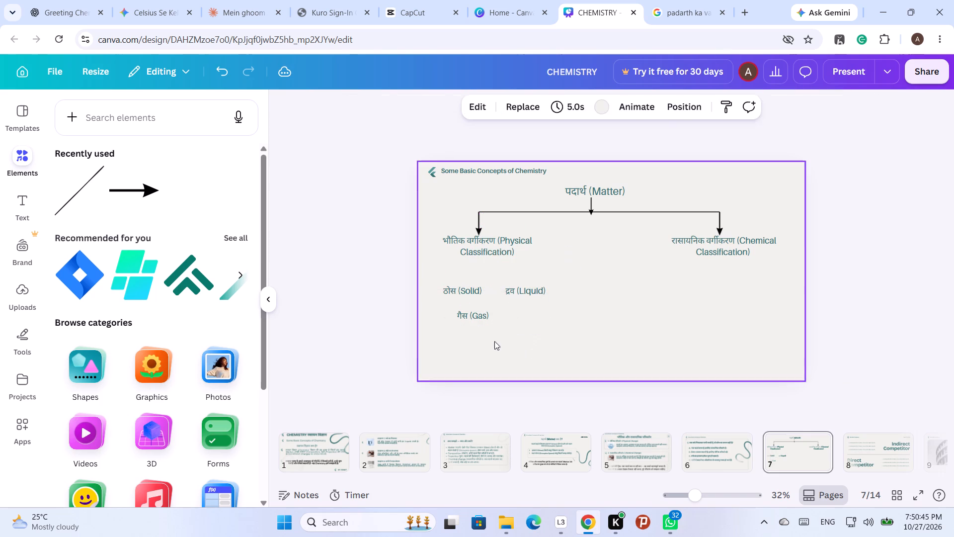
left_click(469, 313)
left_click_drag(486, 350, 590, 331)
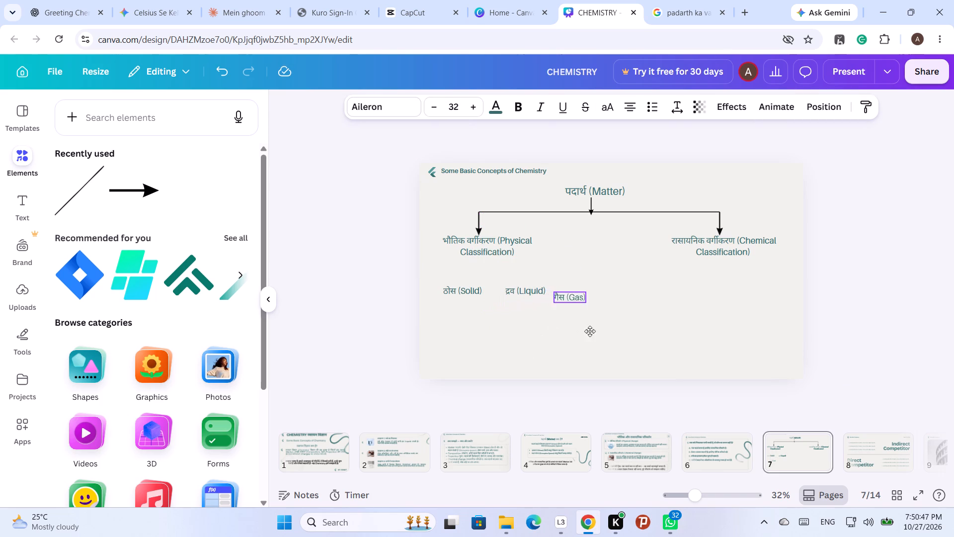
left_click_drag(590, 331, 602, 325)
left_click(680, 341)
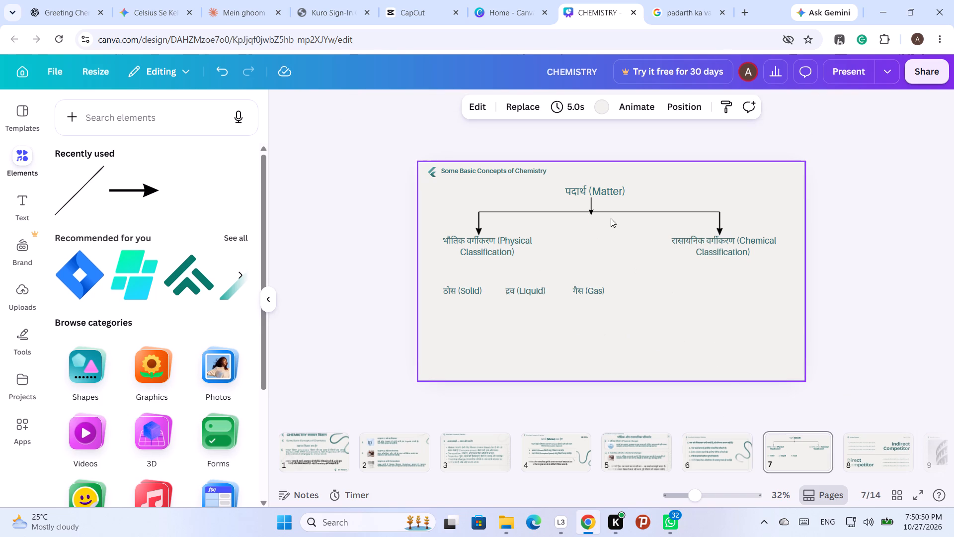
Duplicate the horizontal line and short arrow beneath Matter and place the copies between Physical Classification and the row of state labels.
left_click_drag(611, 218, 571, 207)
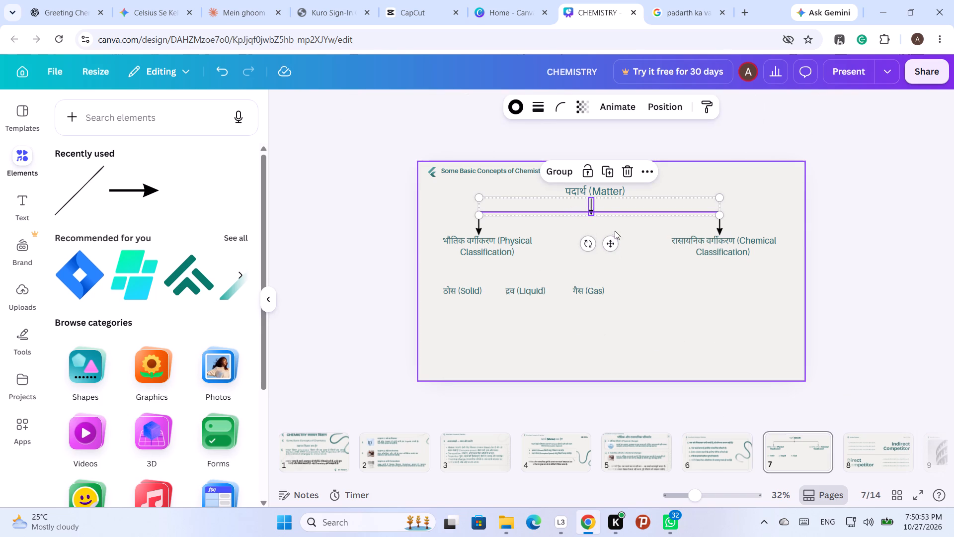
left_click(611, 170)
left_click_drag(616, 251, 614, 286)
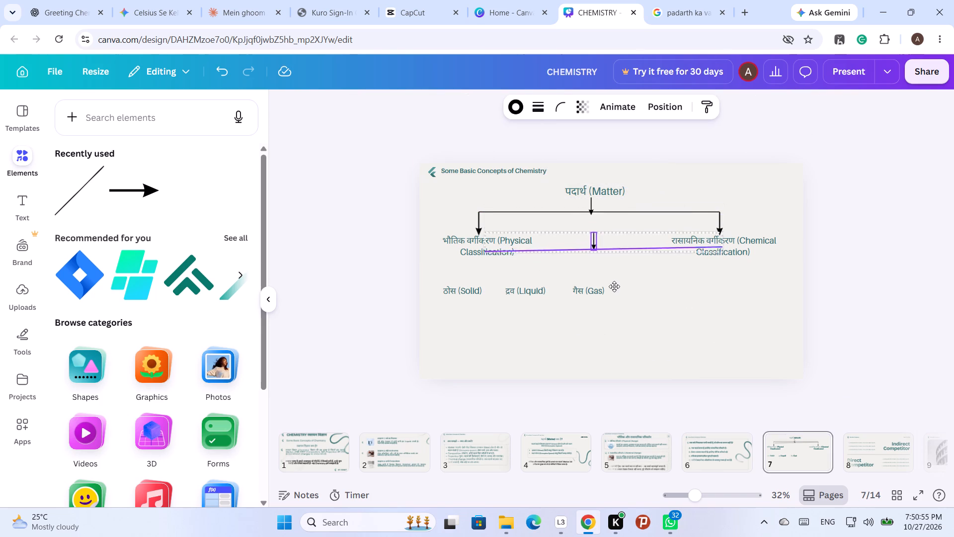
left_click_drag(614, 286, 550, 306)
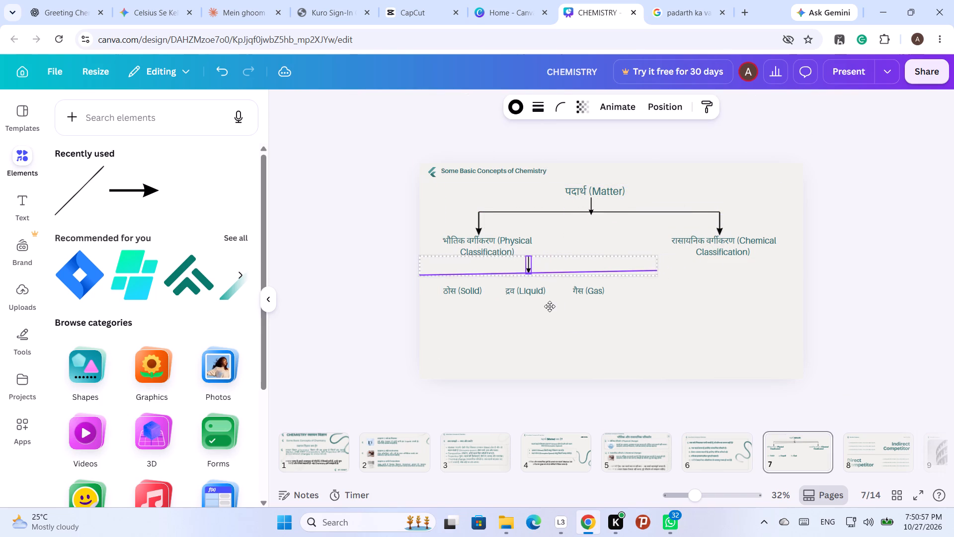
left_click_drag(550, 306, 550, 301)
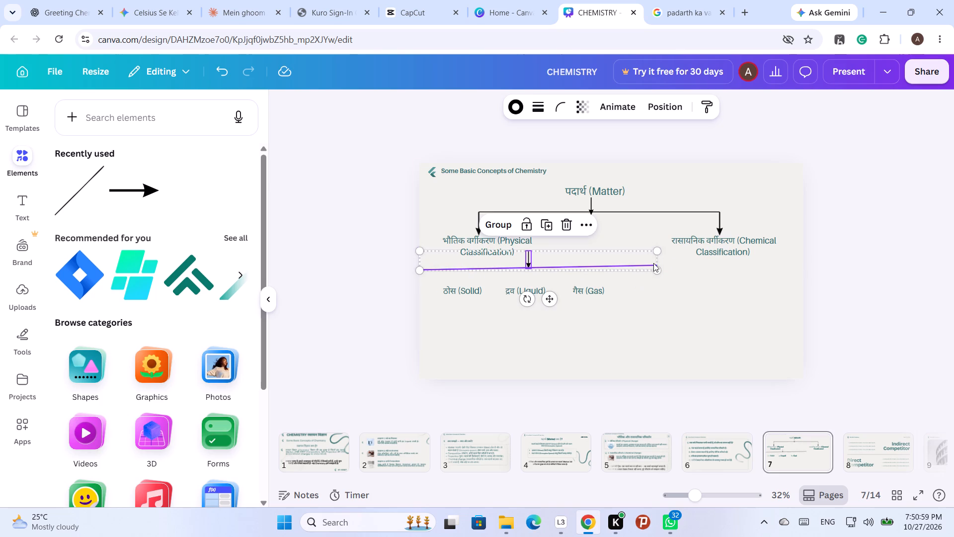
Shorten the copied horizontal line and position it as a branch line spanning the Solid, Liquid and Gas labels.
left_click(653, 263)
left_click(654, 295)
left_click(636, 264)
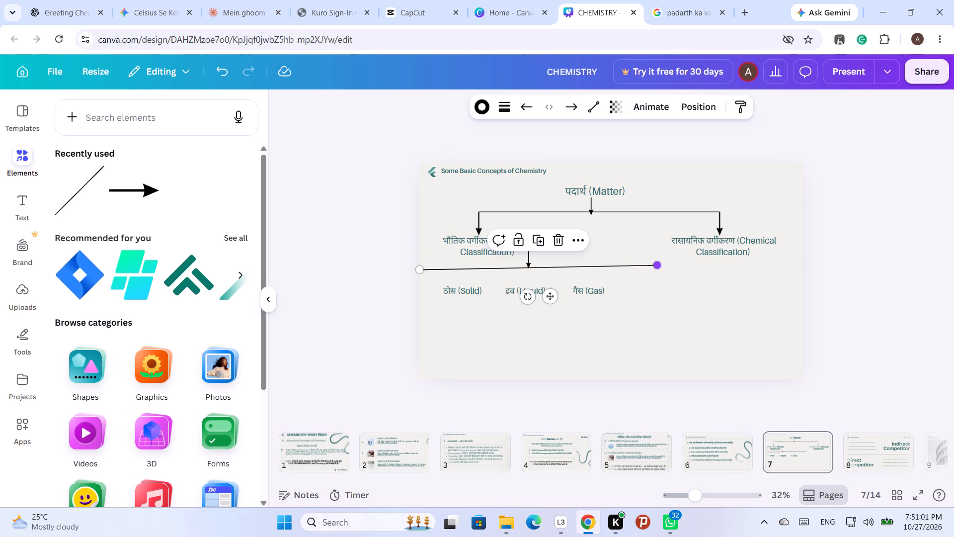
left_click_drag(658, 265, 564, 270)
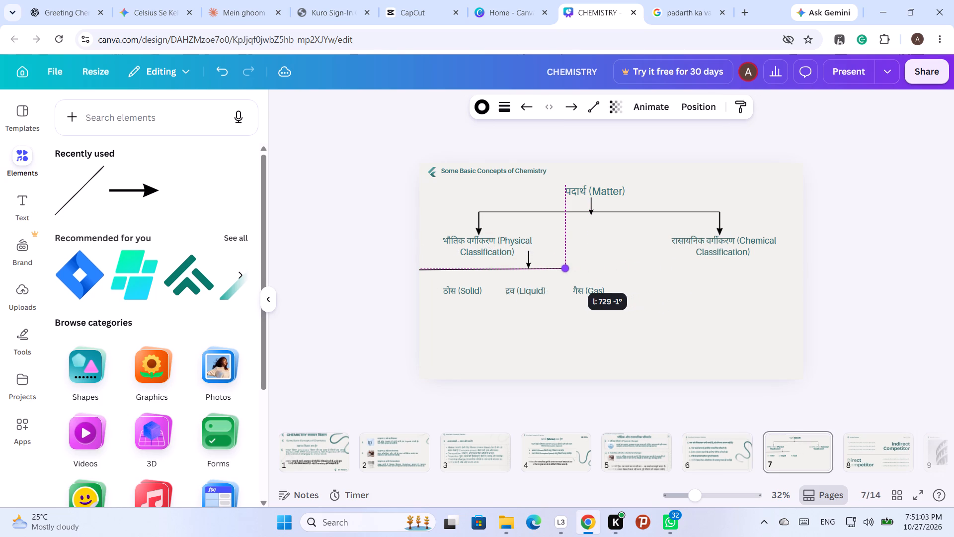
left_click_drag(564, 270, 562, 271)
left_click_drag(484, 270, 509, 272)
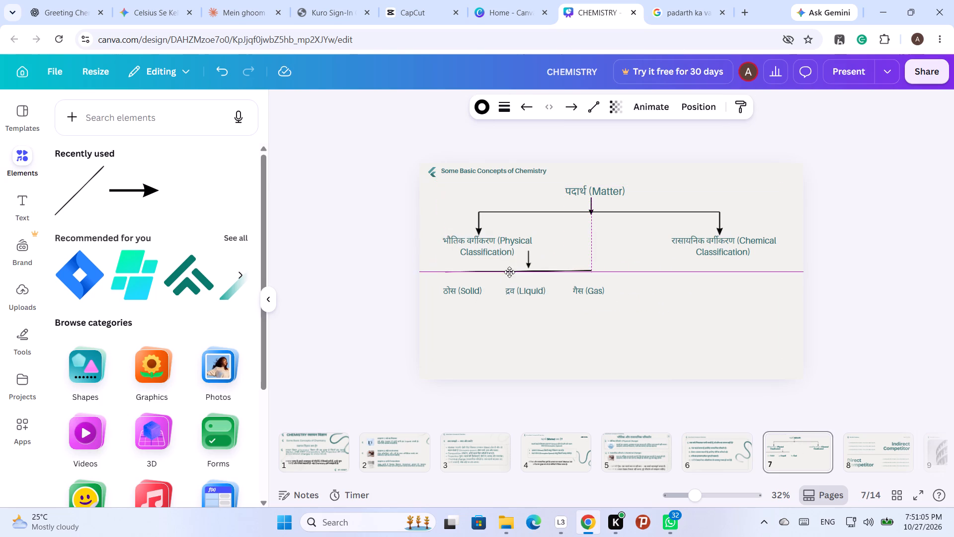
left_click_drag(509, 272, 511, 272)
Move the copied short arrow so it runs from the Physical Classification label down to the branch line.
left_click_drag(531, 264, 487, 270)
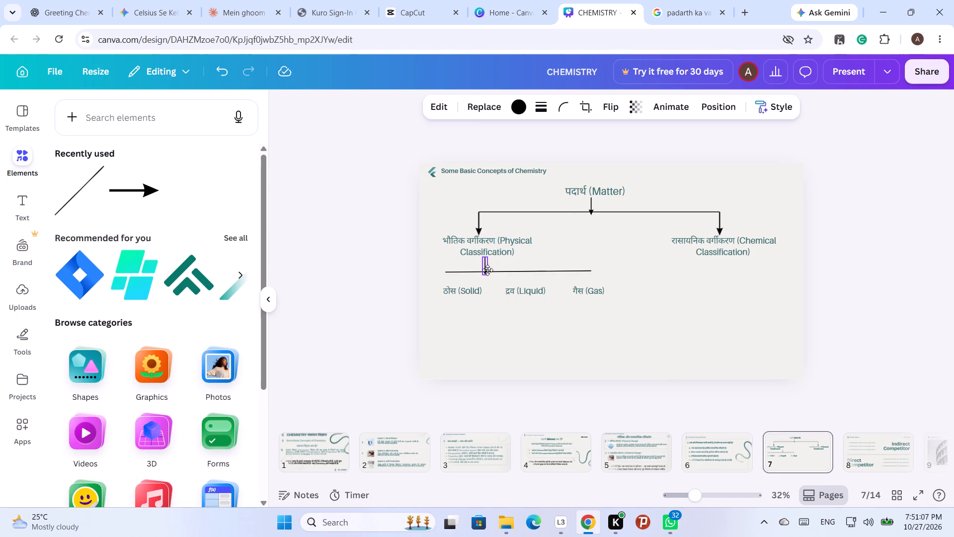
left_click_drag(487, 270, 485, 269)
left_click(672, 290)
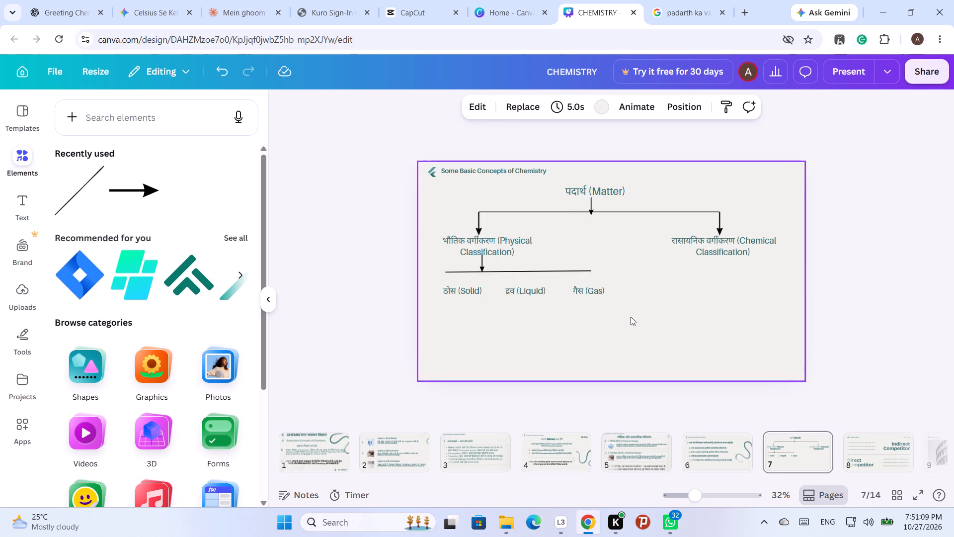
Shift the Solid, Liquid and Gas labels and their branch line slightly left to sit under Physical Classification.
left_click(465, 293)
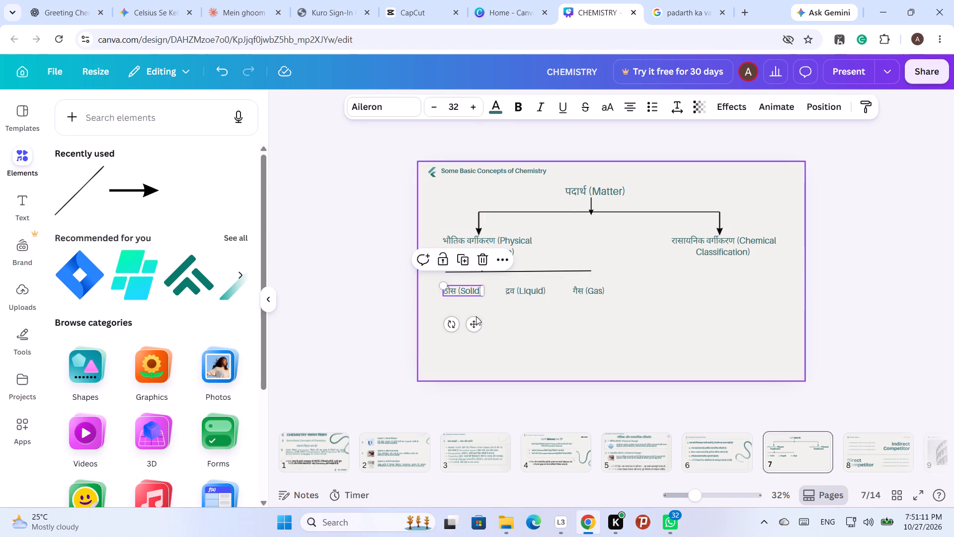
left_click_drag(475, 324, 465, 325)
left_click(540, 342)
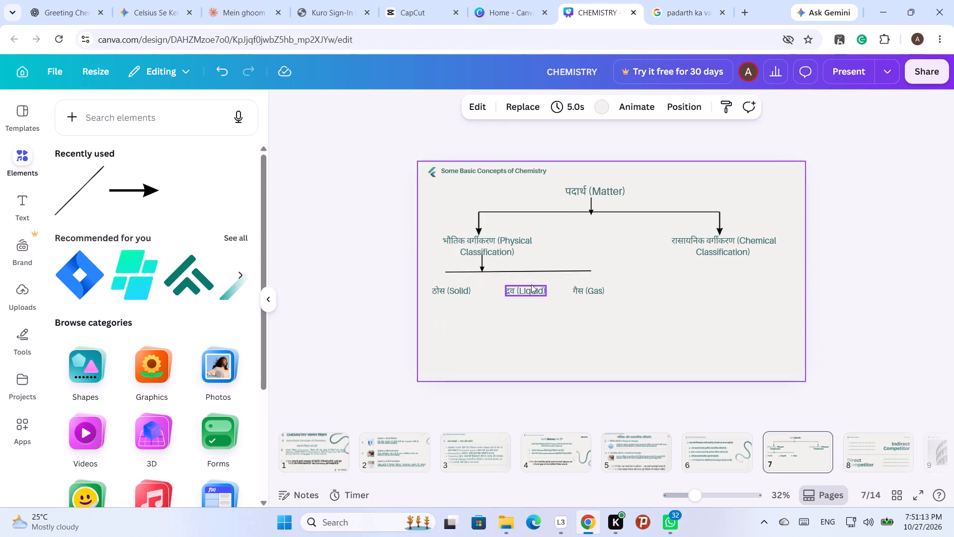
left_click_drag(535, 274, 516, 274)
left_click(564, 342)
left_click_drag(527, 293, 518, 294)
left_click_drag(578, 292, 570, 295)
Add three copies of the short arrow hanging from the branch line, one each above Solid, Liquid and Gas.
left_click(483, 262)
left_click(486, 231)
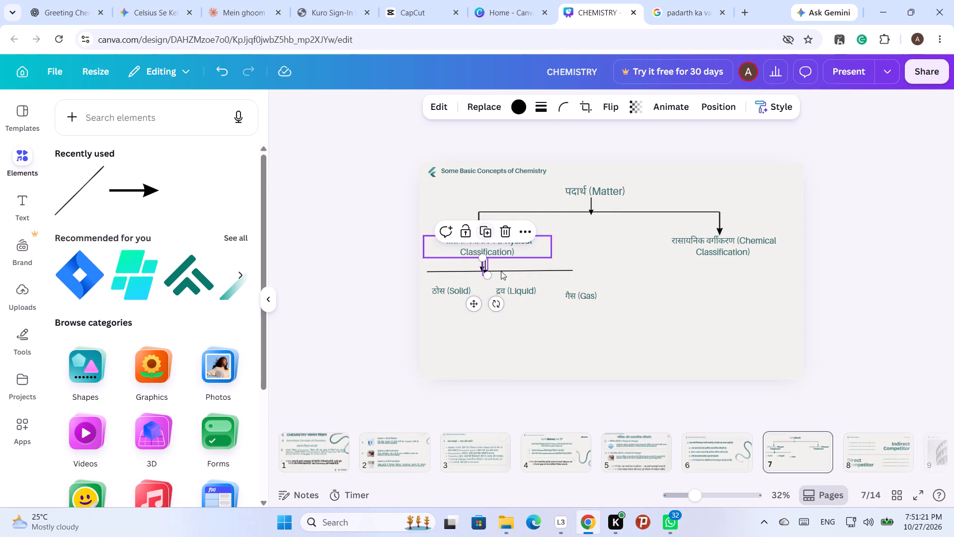
left_click_drag(477, 306, 450, 318)
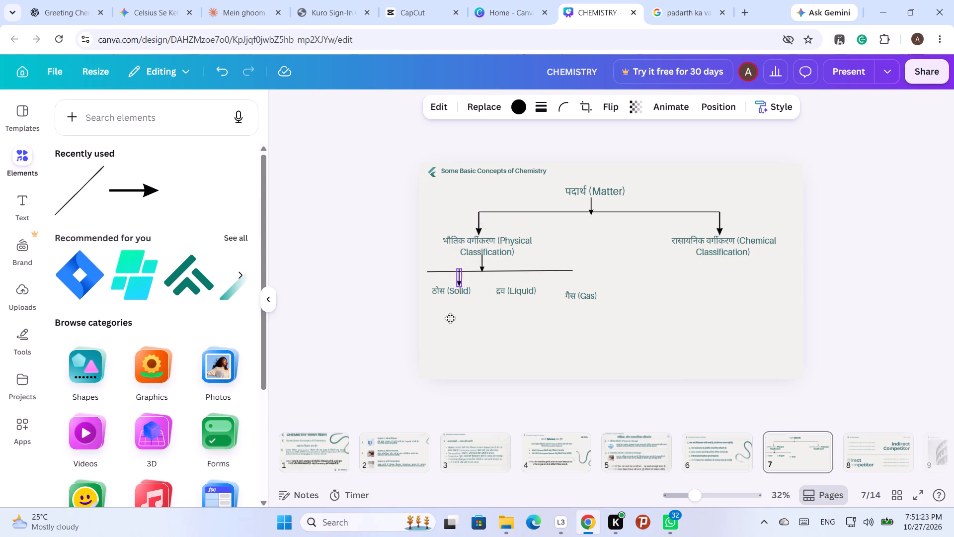
left_click_drag(450, 318, 424, 321)
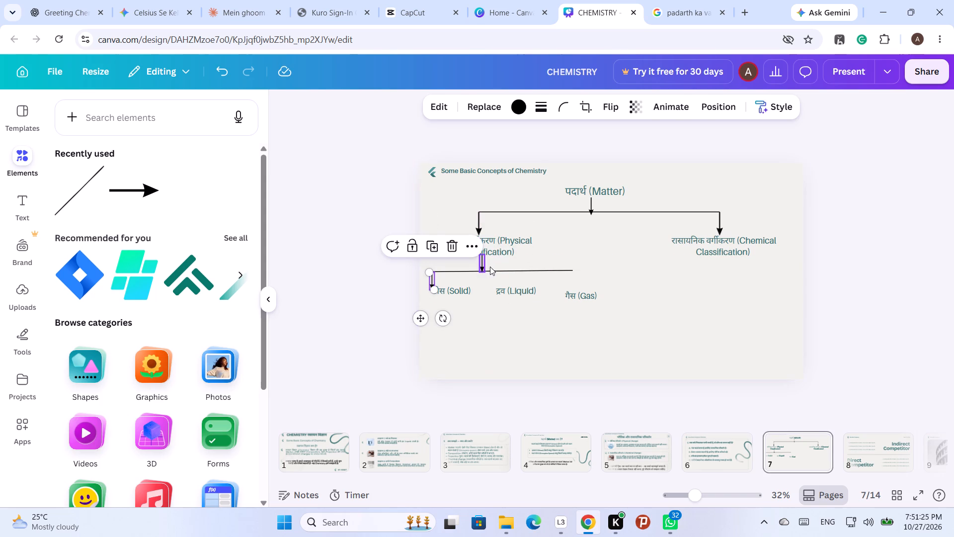
left_click(483, 264)
left_click(488, 227)
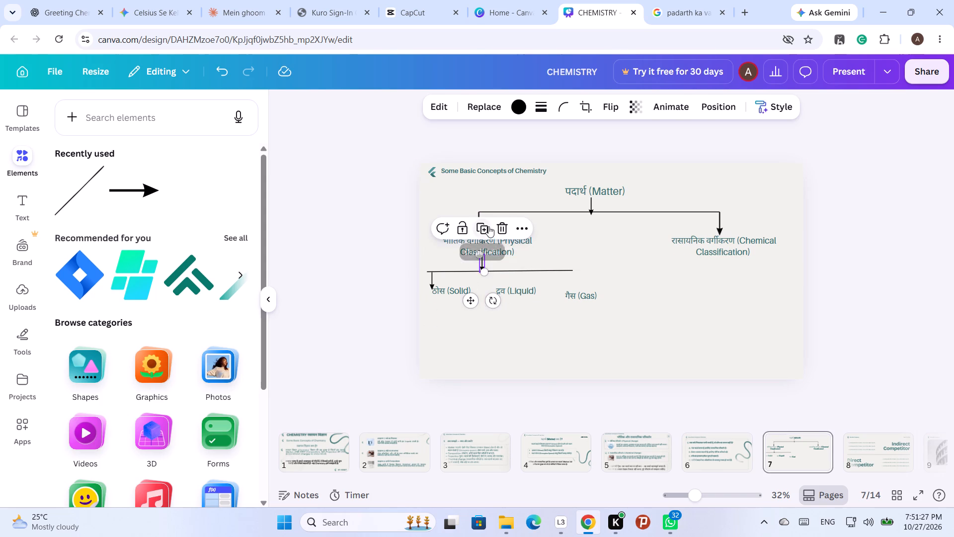
left_click_drag(474, 304, 491, 318)
left_click(504, 246)
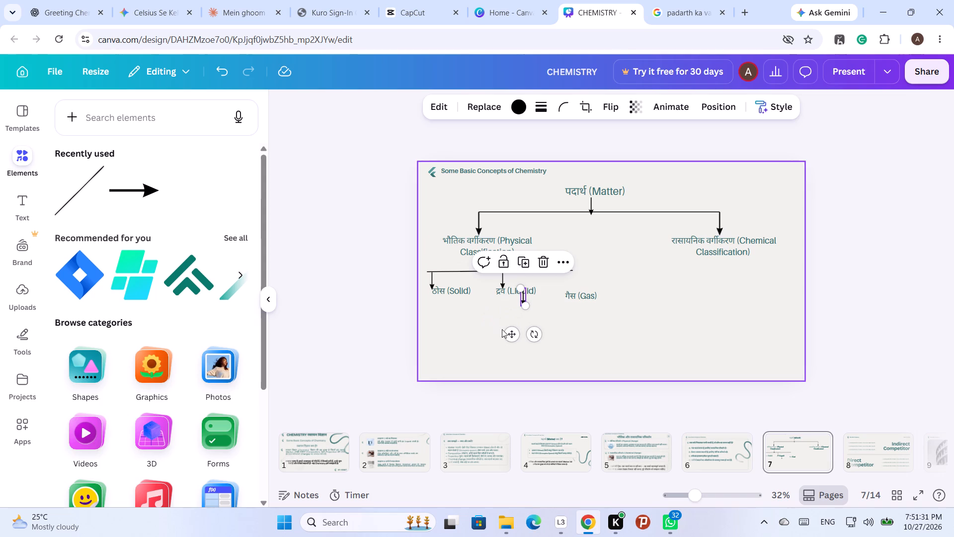
left_click_drag(512, 336, 558, 316)
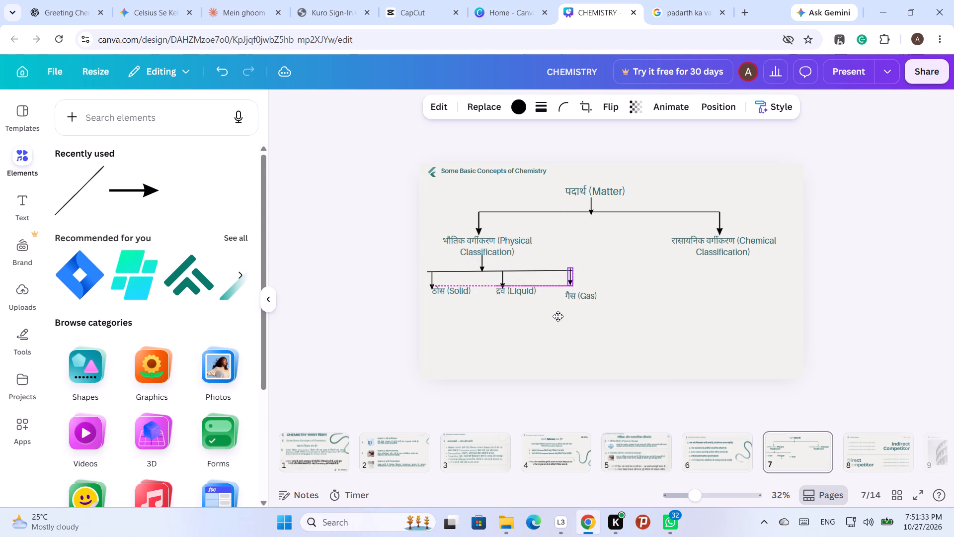
left_click_drag(558, 316, 559, 319)
left_click(533, 355)
Reposition the Liquid, Gas and Solid labels slightly lower and further left so each sits beneath its own arrow.
left_click(533, 292)
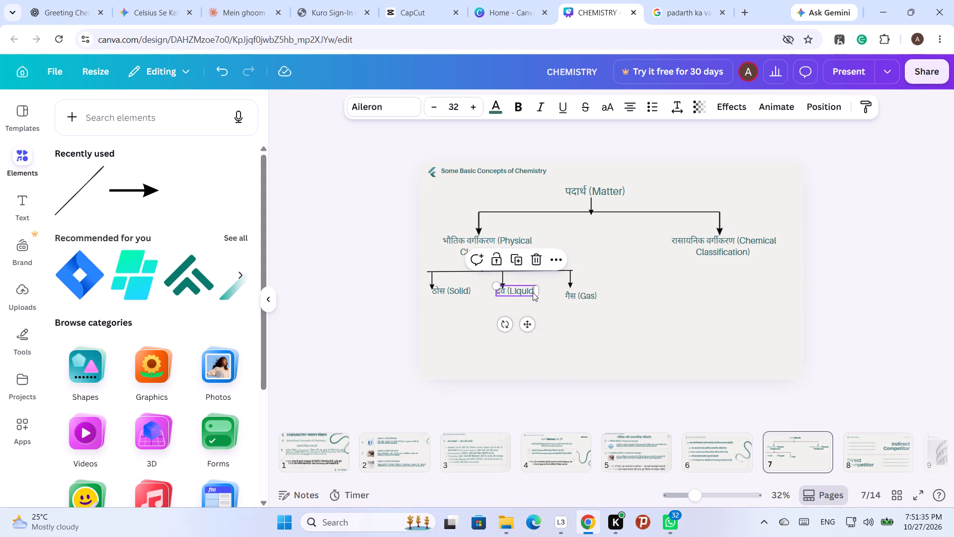
left_click_drag(527, 324, 522, 330)
left_click(574, 297)
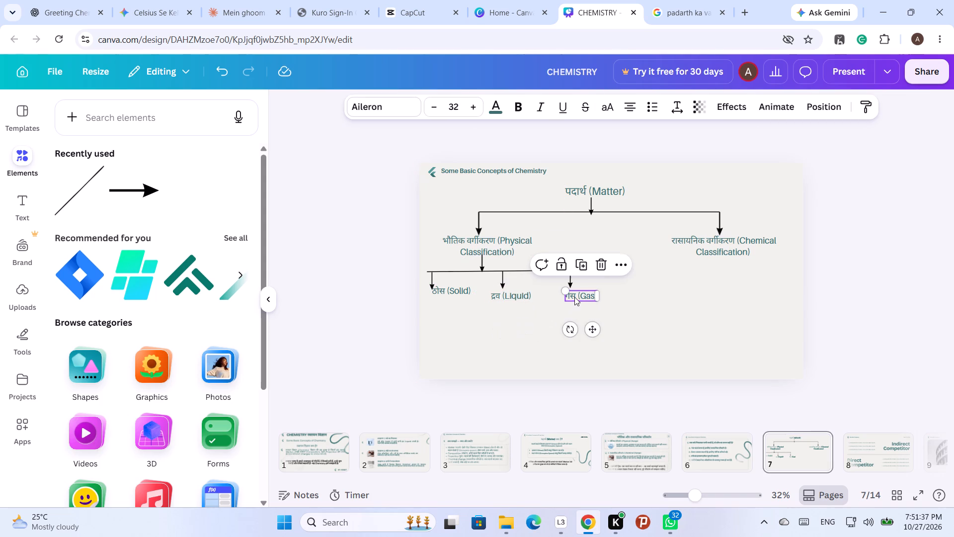
left_click_drag(591, 330, 579, 334)
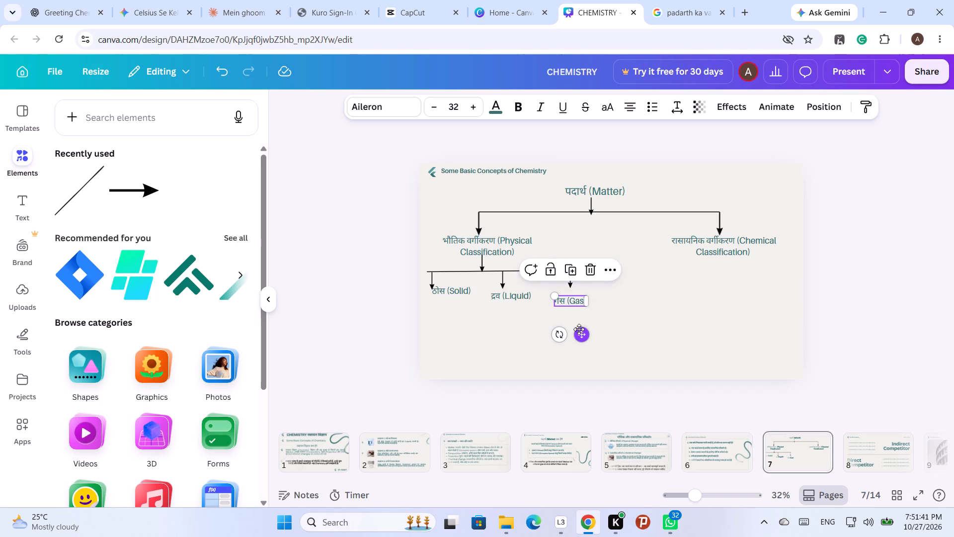
left_click_drag(581, 333, 581, 327)
left_click(461, 291)
left_click_drag(465, 328, 462, 332)
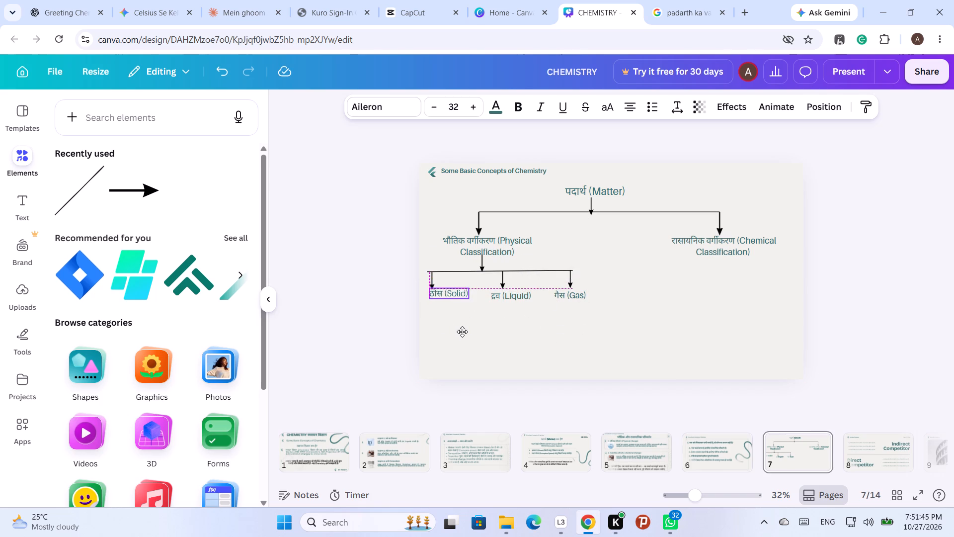
left_click_drag(462, 332, 457, 336)
left_click(509, 349)
Centre the Solid arrow over its label and shorten the branch line's left end to meet it.
left_click_drag(430, 283, 434, 284)
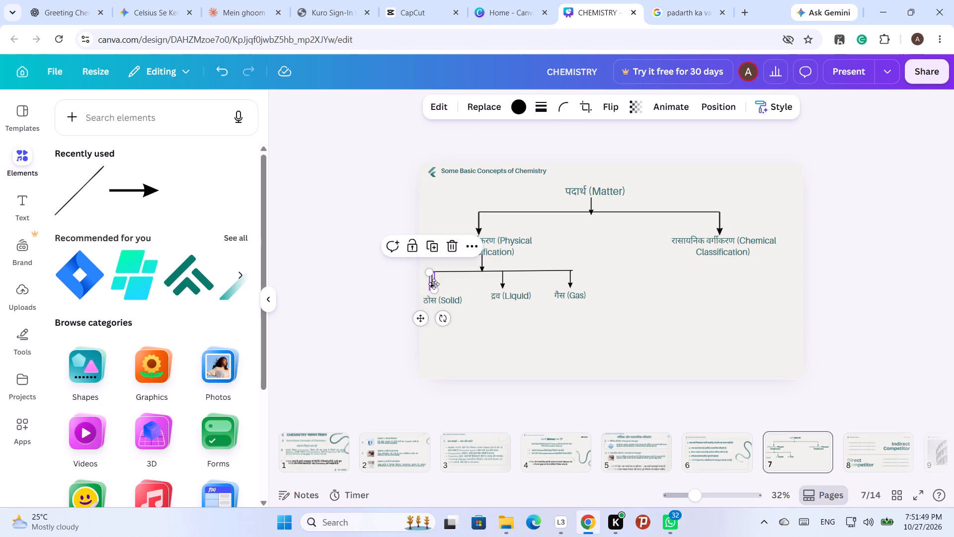
left_click_drag(434, 284, 439, 283)
left_click(432, 271)
left_click_drag(427, 273, 437, 275)
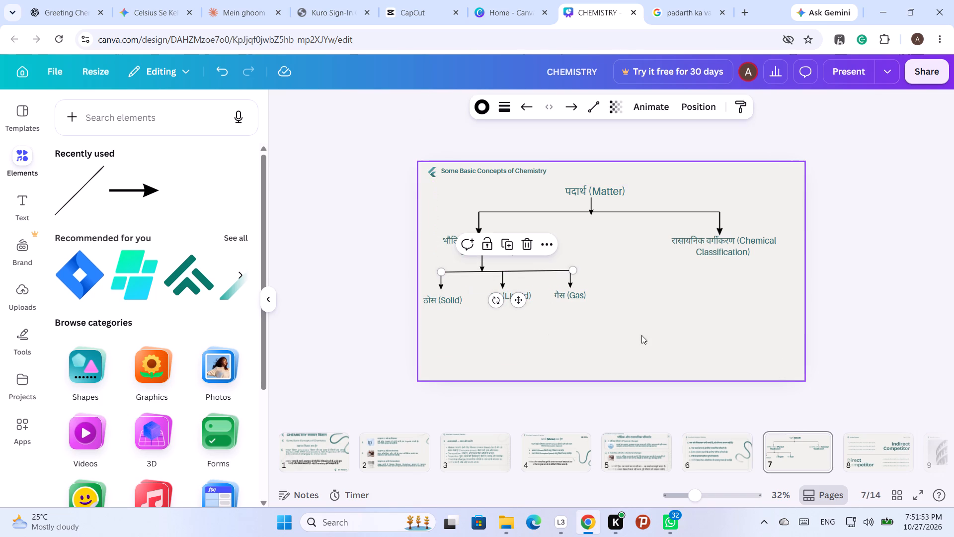
Shift the short arrow beneath Physical Classification slightly right so it is centred under the heading.
left_click(641, 335)
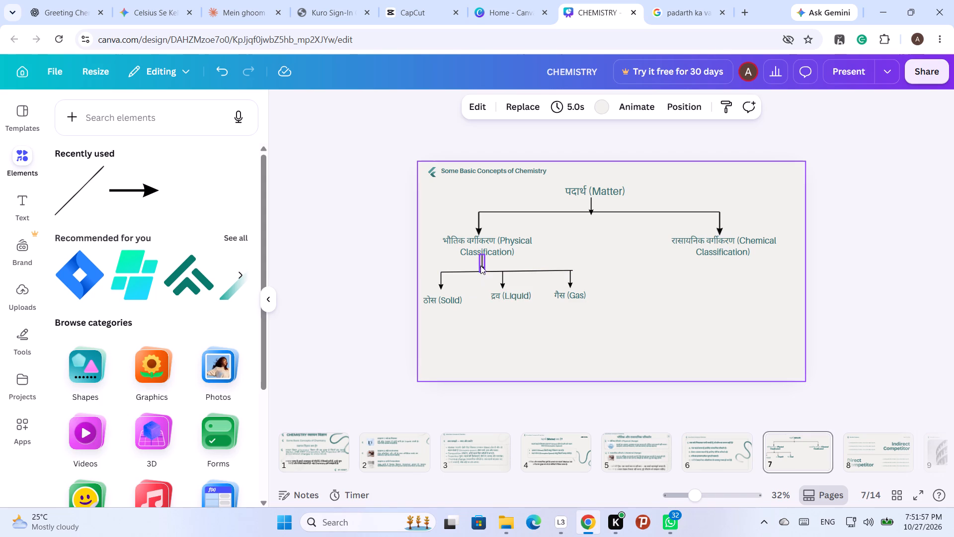
left_click_drag(481, 266, 488, 267)
left_click(734, 301)
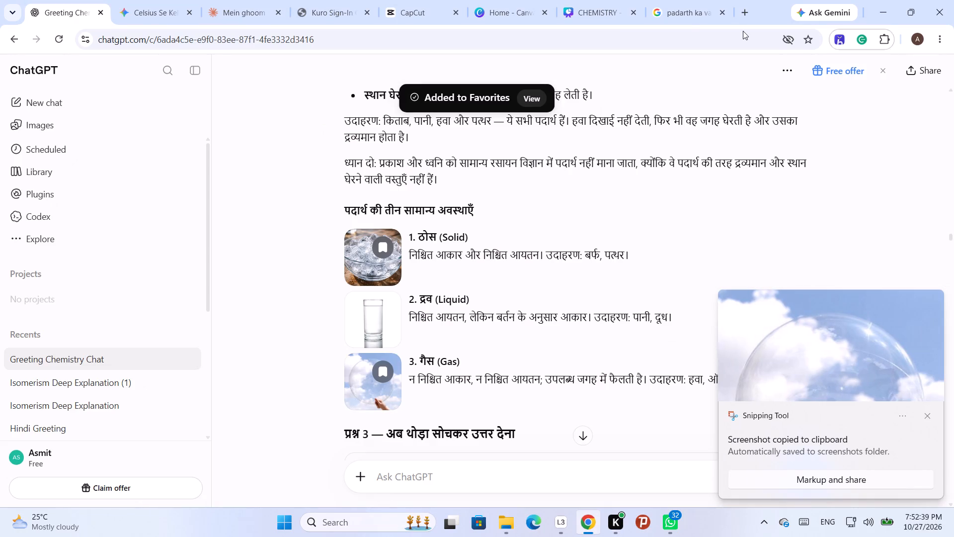
Back in Canva, paste the ice-bowl screenshot onto page 7, shrink it to about the Solid label's width and place it beneath that label.
left_click(618, 6)
left_click(581, 349)
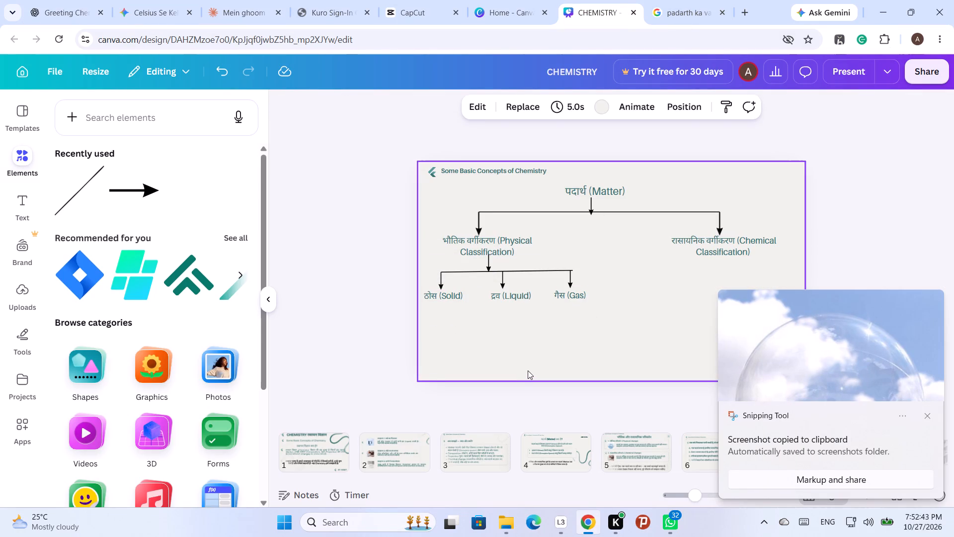
key("super+v")
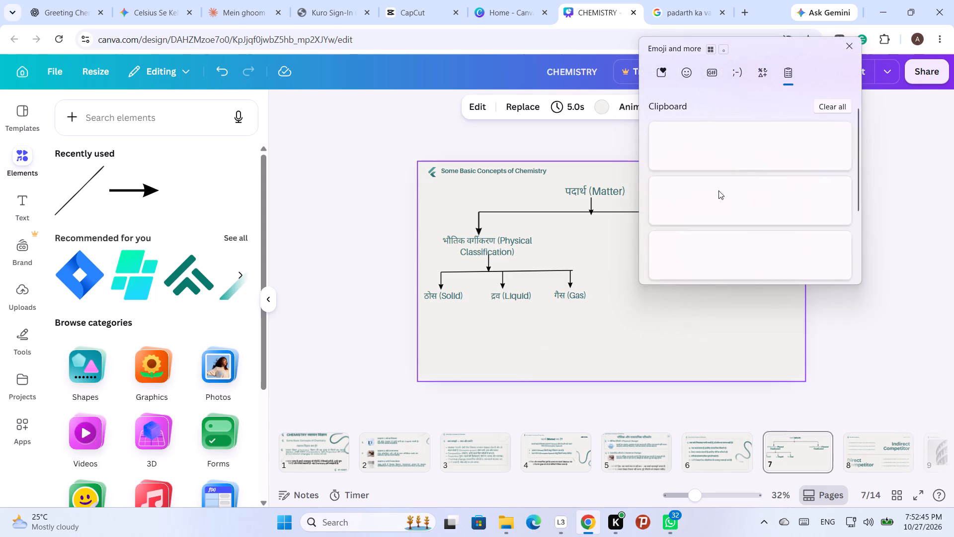
scroll(701, 248, "down", 2)
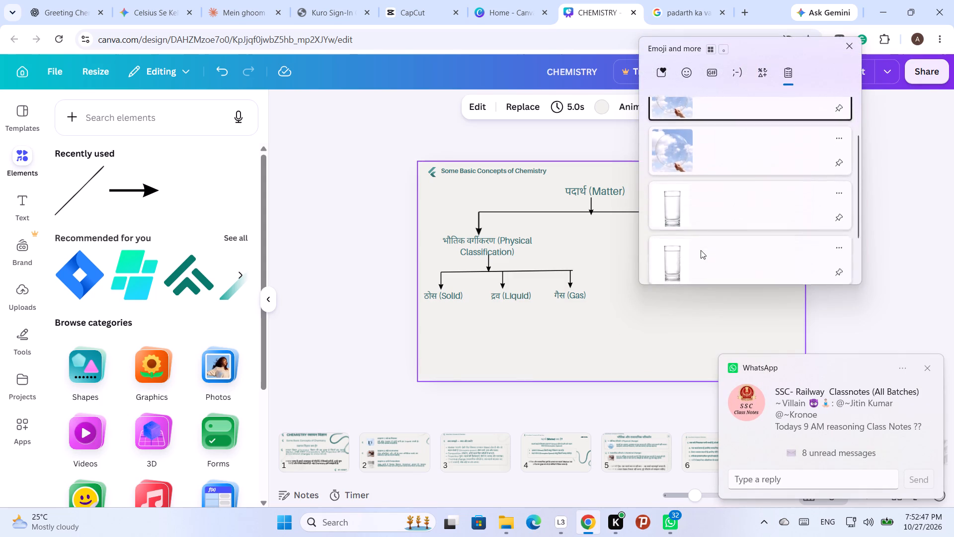
scroll(701, 250, "down", 2)
left_click(694, 253)
key("ctrl+v")
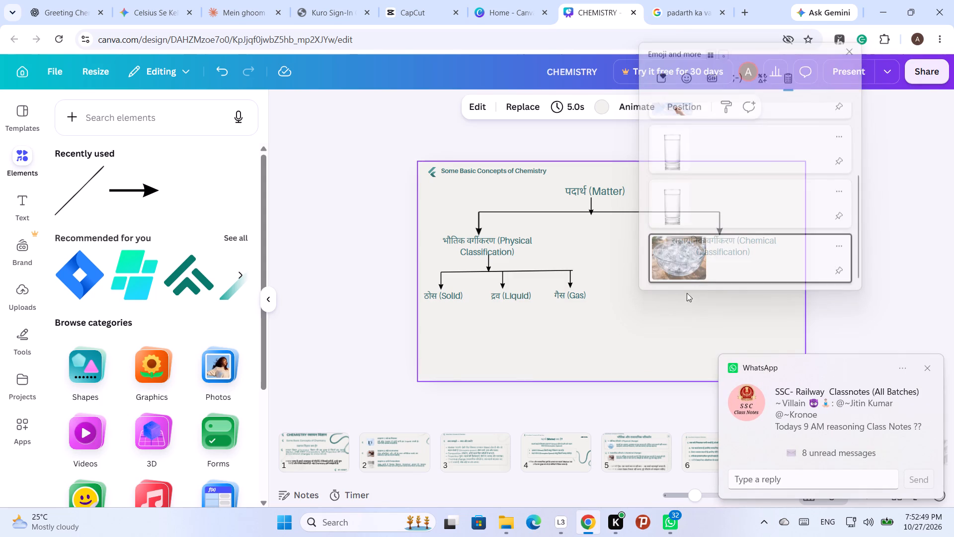
left_click_drag(694, 337, 618, 281)
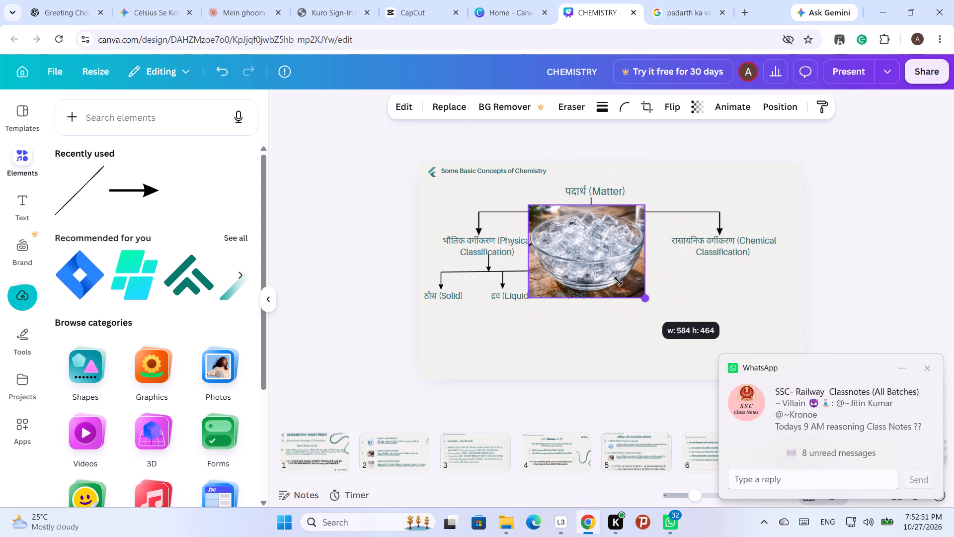
left_click_drag(618, 281, 569, 235)
left_click_drag(557, 224, 475, 330)
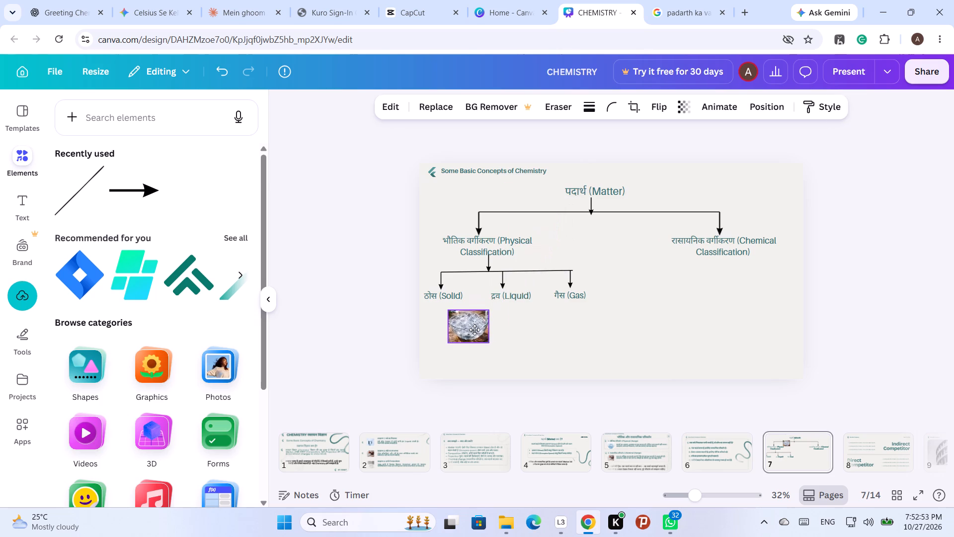
left_click_drag(475, 330, 455, 334)
left_click_drag(467, 349, 464, 345)
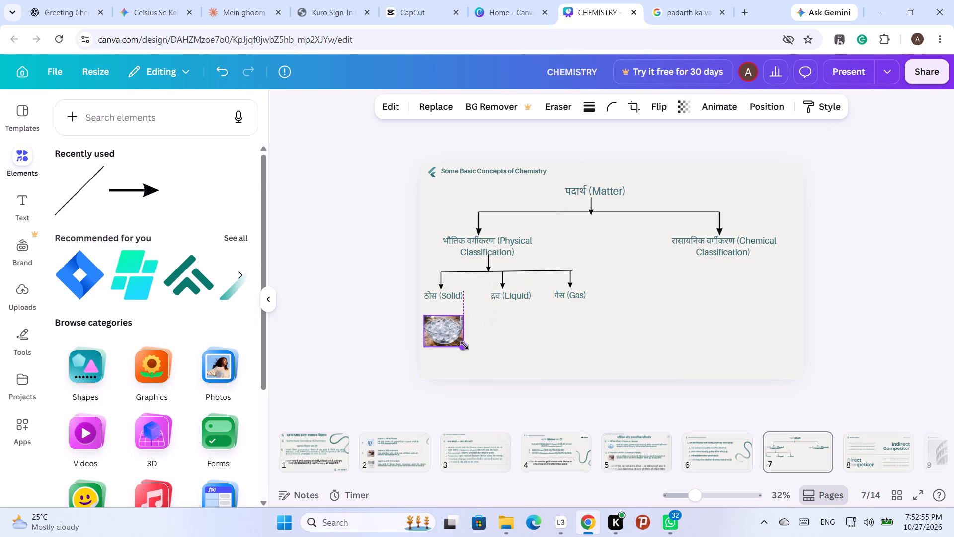
left_click_drag(464, 345, 462, 341)
left_click(501, 332)
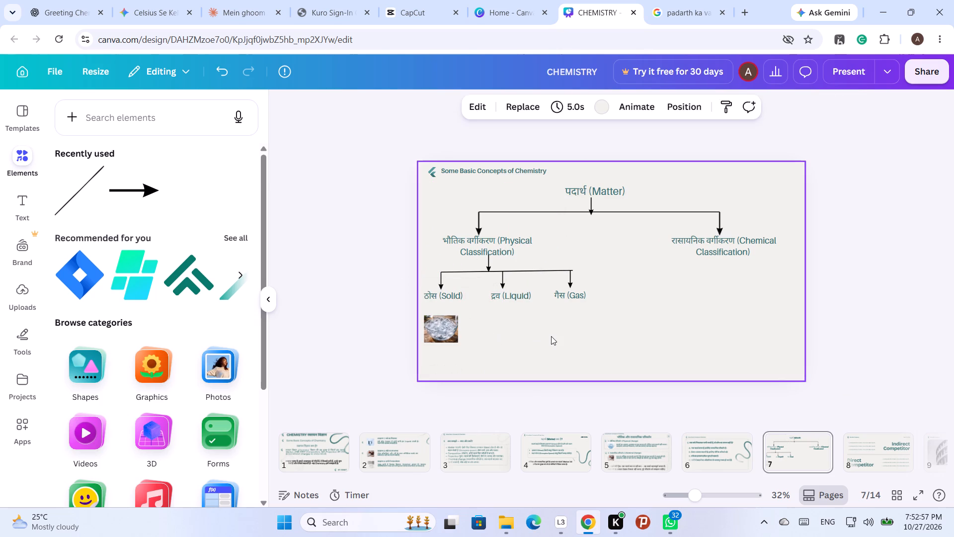
Paste the captured water-glass screenshot from the clipboard history onto page 7.
key("super+v")
left_click(711, 255)
key("ctrl+v")
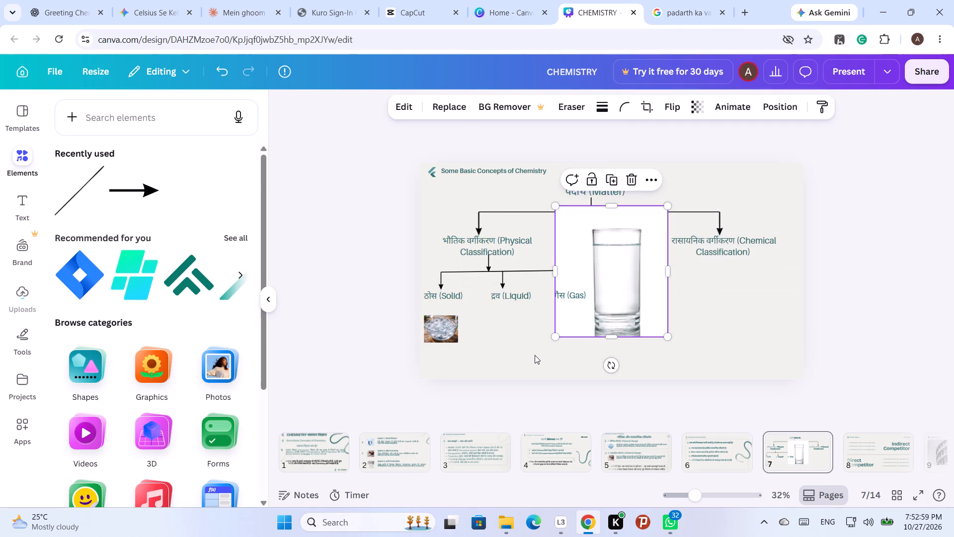
Shrink the water-glass picture on page 7 to a small thumbnail and place it beneath the द्रव (Liquid) label.
left_click_drag(671, 337, 585, 240)
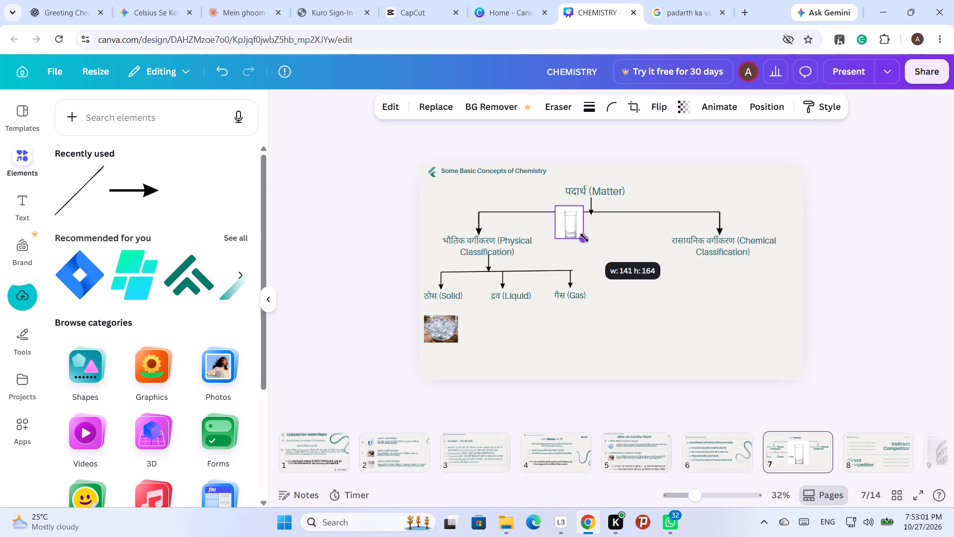
left_click_drag(570, 225, 496, 336)
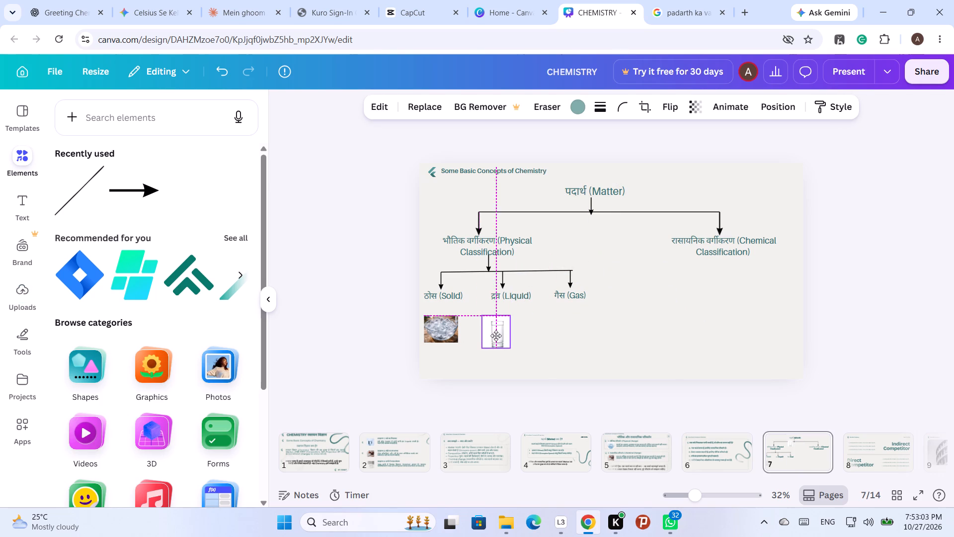
left_click_drag(496, 336, 502, 333)
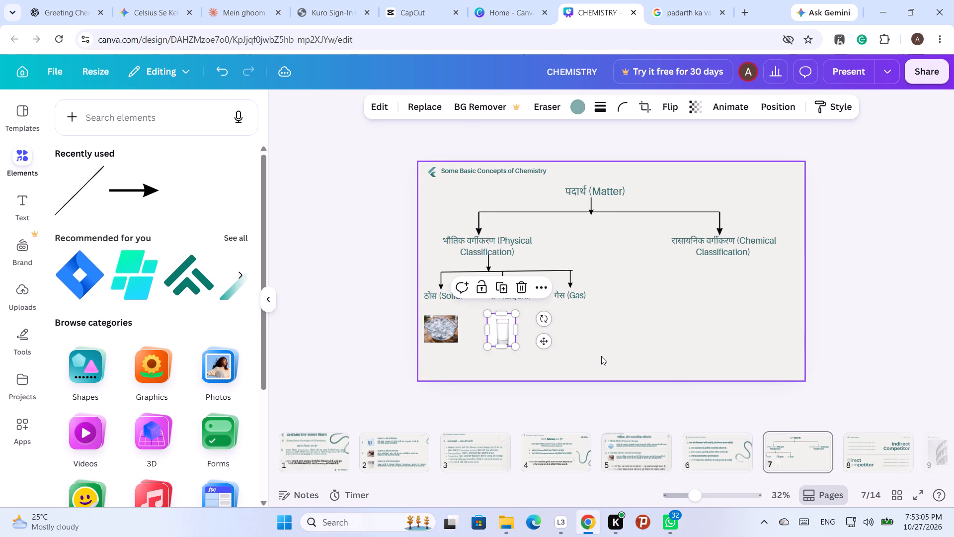
Paste the balloon-and-sky screenshot from the clipboard history, shrink it to about the ice-bowl picture's width and place it beneath the गैस (Gas) label.
left_click(603, 356)
key("super+v")
left_click(728, 145)
key("ctrl+v")
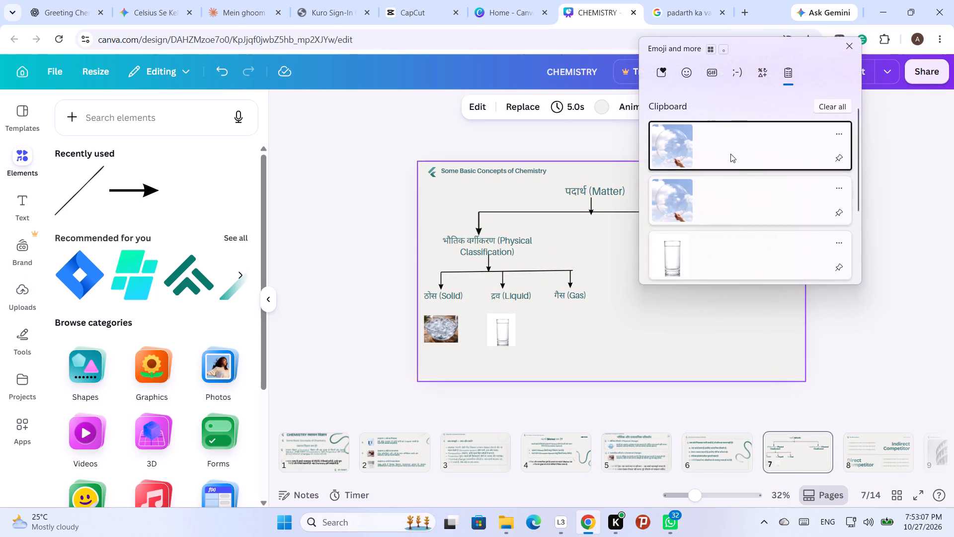
left_click_drag(669, 335, 601, 246)
left_click_drag(571, 236, 573, 298)
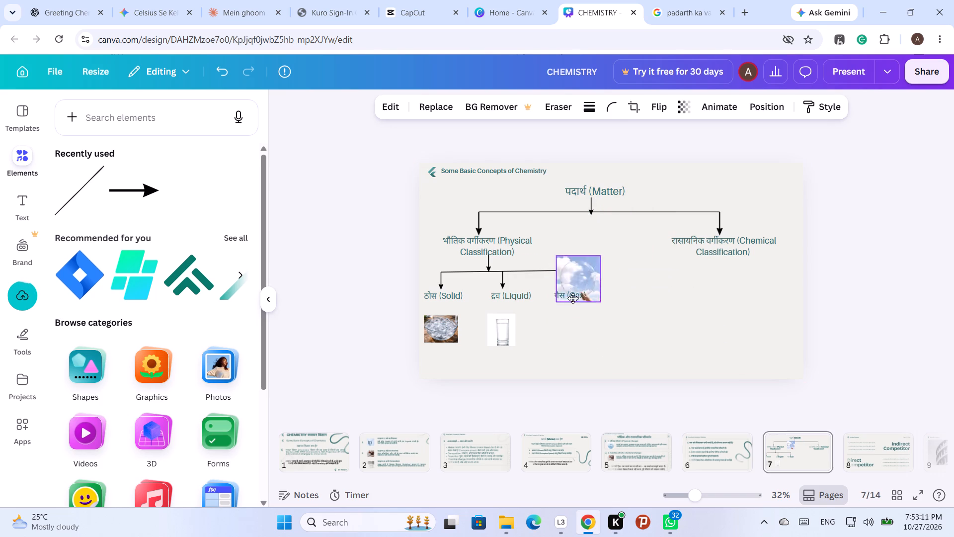
left_click_drag(573, 298, 567, 336)
left_click_drag(591, 353, 582, 342)
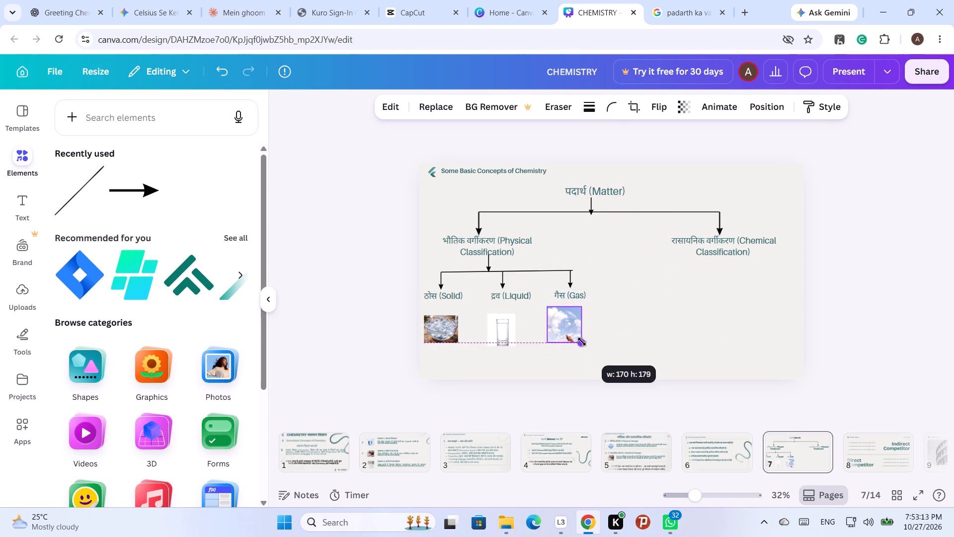
left_click_drag(582, 342, 581, 341)
left_click_drag(566, 325, 572, 329)
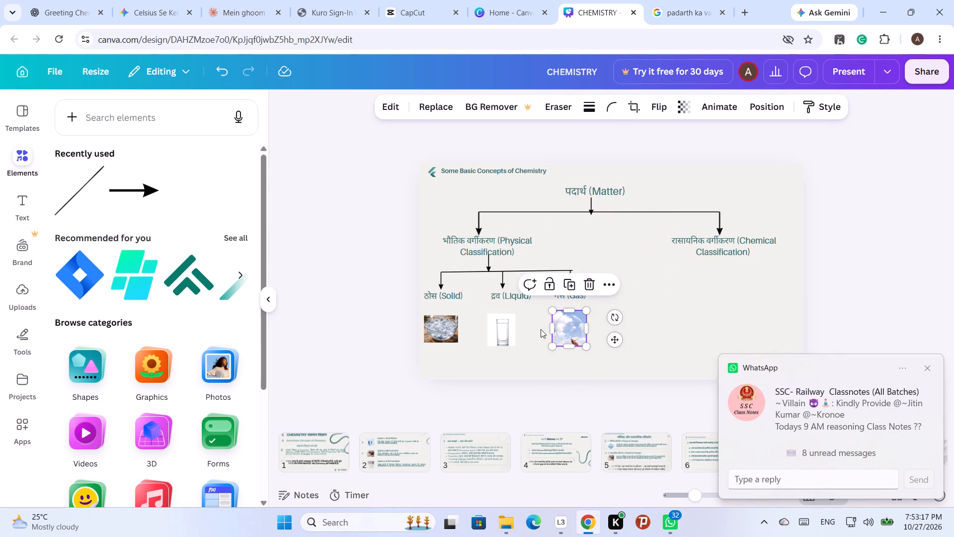
Widen the water-glass picture to about the द्रव (Liquid) label's width.
left_click(507, 330)
left_click_drag(517, 332, 522, 331)
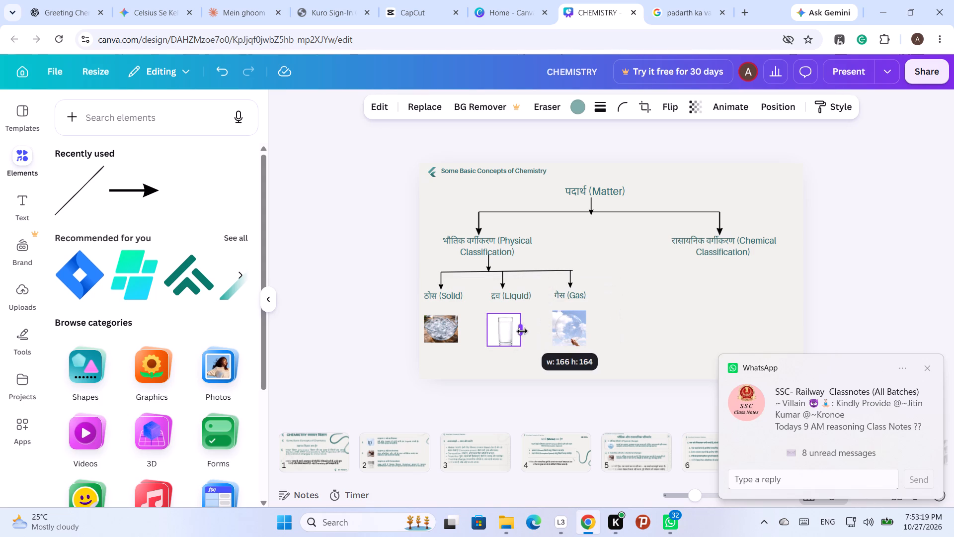
left_click_drag(522, 331, 527, 333)
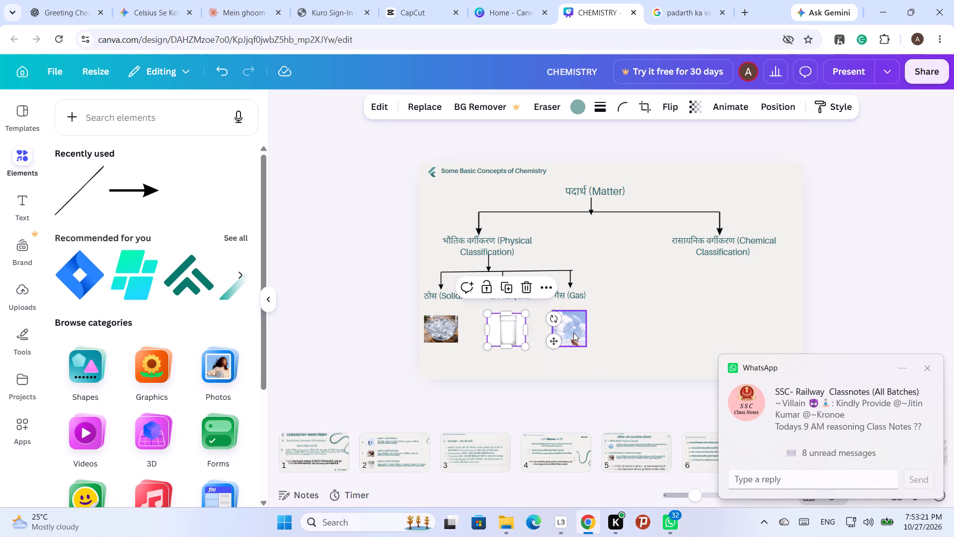
Shrink the balloon-and-sky picture slightly to about the गैस (Gas) label's width and re-center it beneath that label.
left_click(573, 333)
left_click_drag(588, 347, 584, 344)
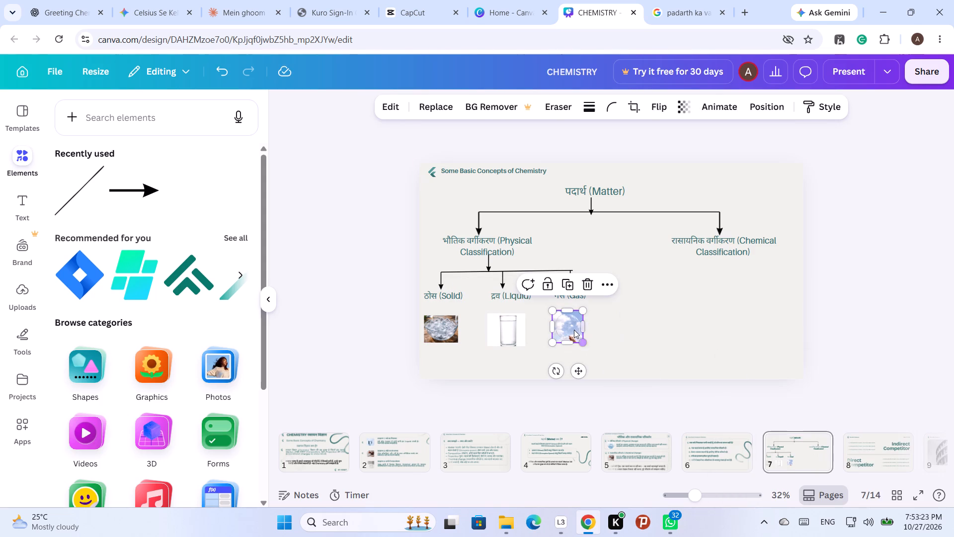
left_click(569, 325)
left_click(654, 343)
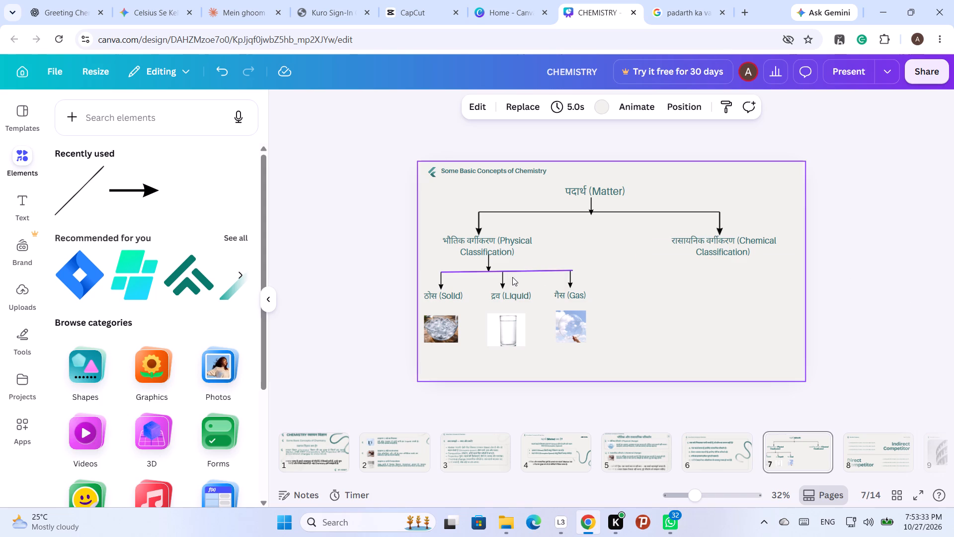
Duplicate the short arrow below the Physical Classification heading and place the copy beneath the रासायनिक वर्गीकरण (Chemical Classification) heading.
left_click(489, 268)
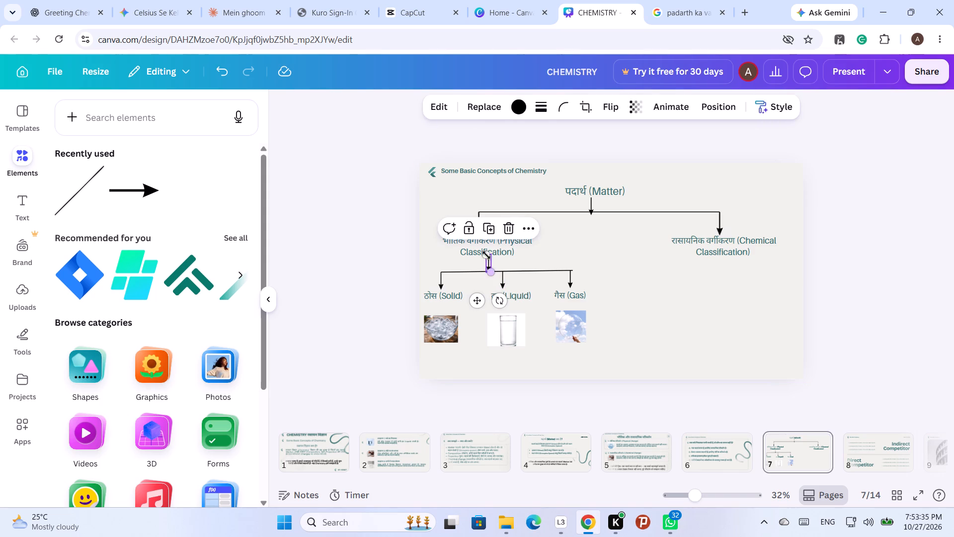
left_click(494, 234)
left_click_drag(483, 307, 713, 307)
left_click(647, 325)
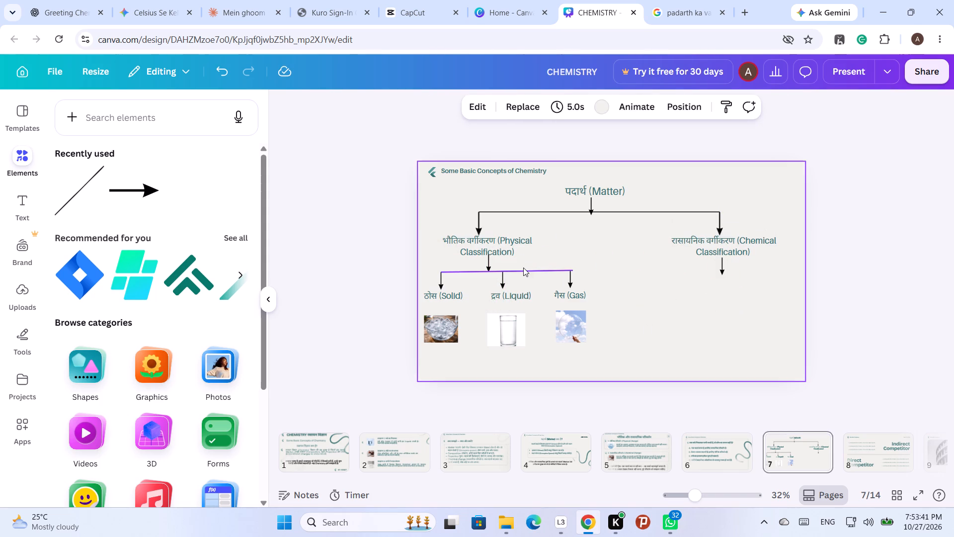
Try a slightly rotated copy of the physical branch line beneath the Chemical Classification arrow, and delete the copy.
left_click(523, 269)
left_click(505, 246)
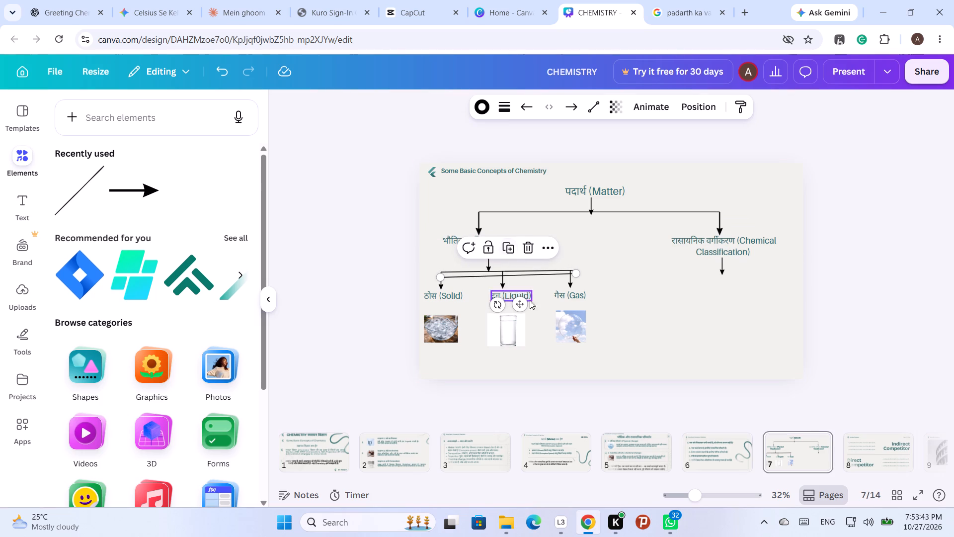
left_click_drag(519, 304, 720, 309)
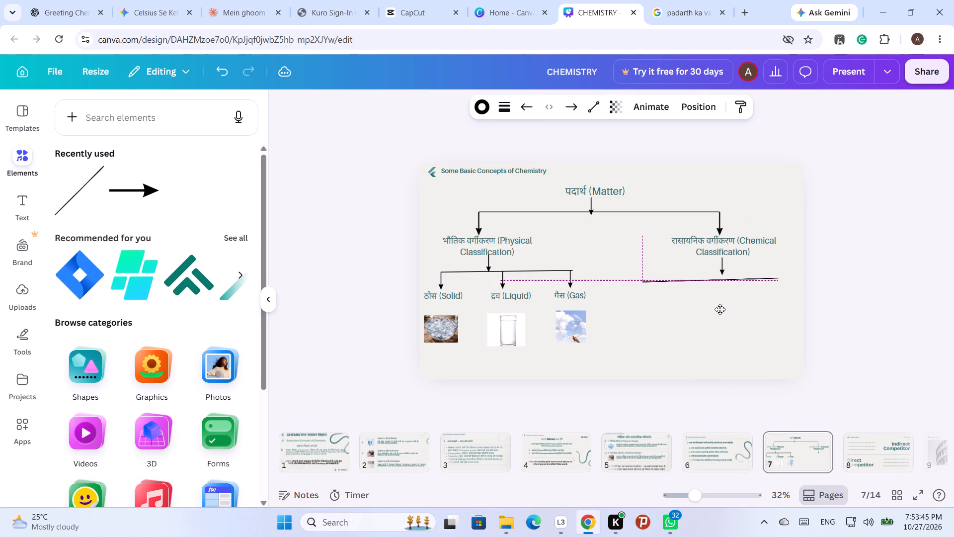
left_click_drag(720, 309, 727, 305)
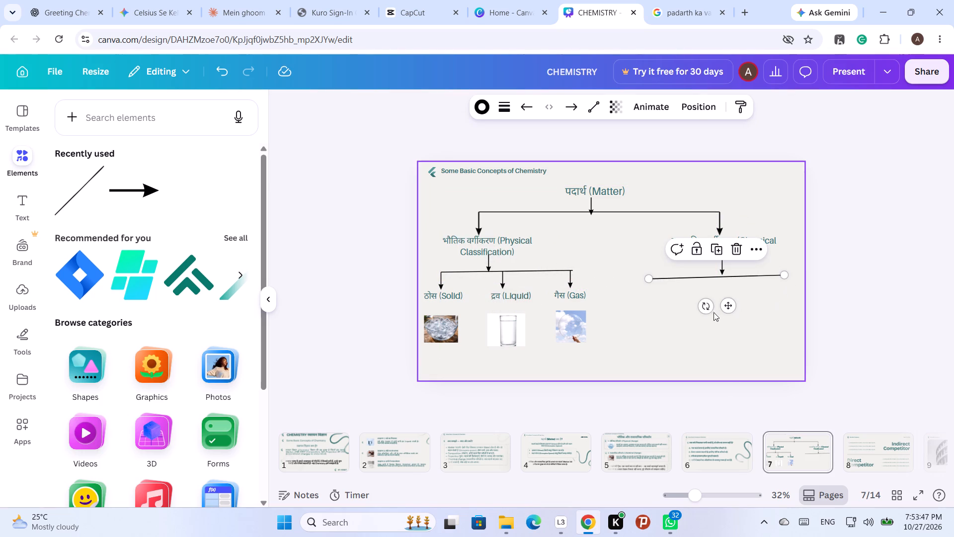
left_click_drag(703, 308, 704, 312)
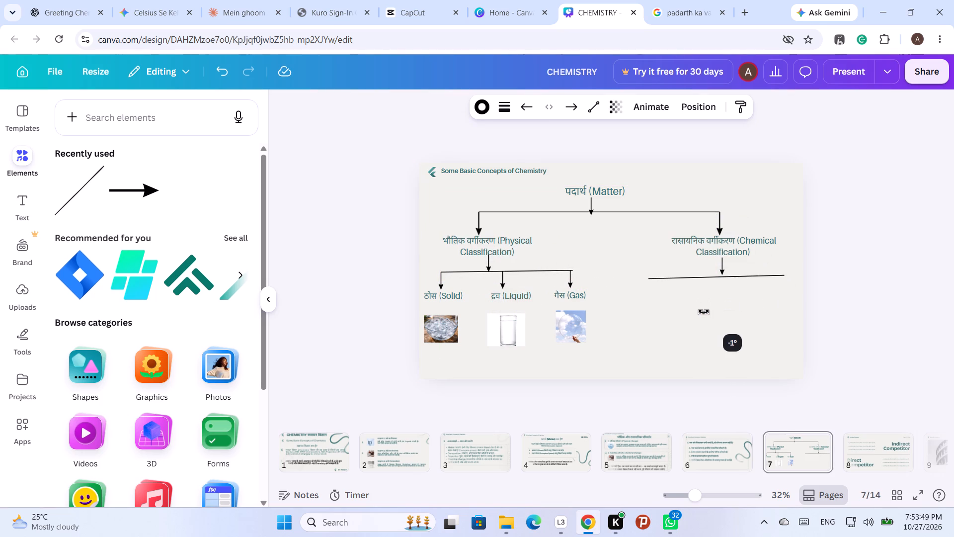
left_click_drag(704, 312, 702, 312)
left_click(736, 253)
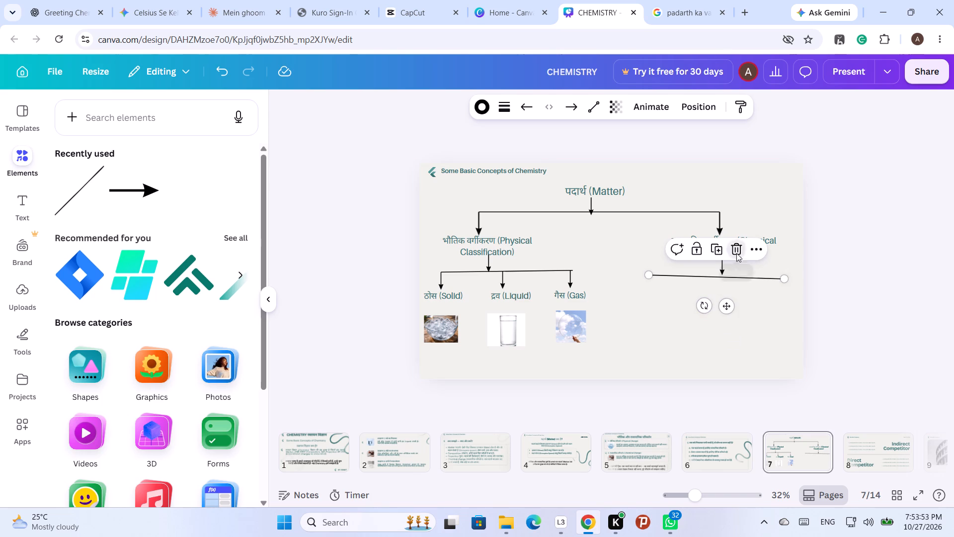
Delete the sloping branch line above Solid, Liquid and Gas.
left_click(543, 271)
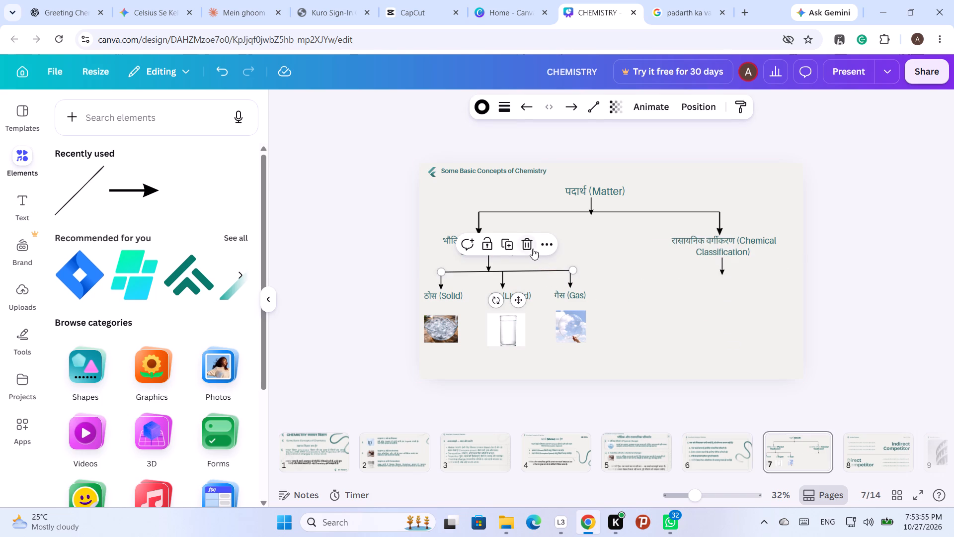
left_click(531, 247)
Duplicate the horizontal branch line beneath Matter and rotate the copy until it lies level.
left_click(602, 213)
left_click(600, 187)
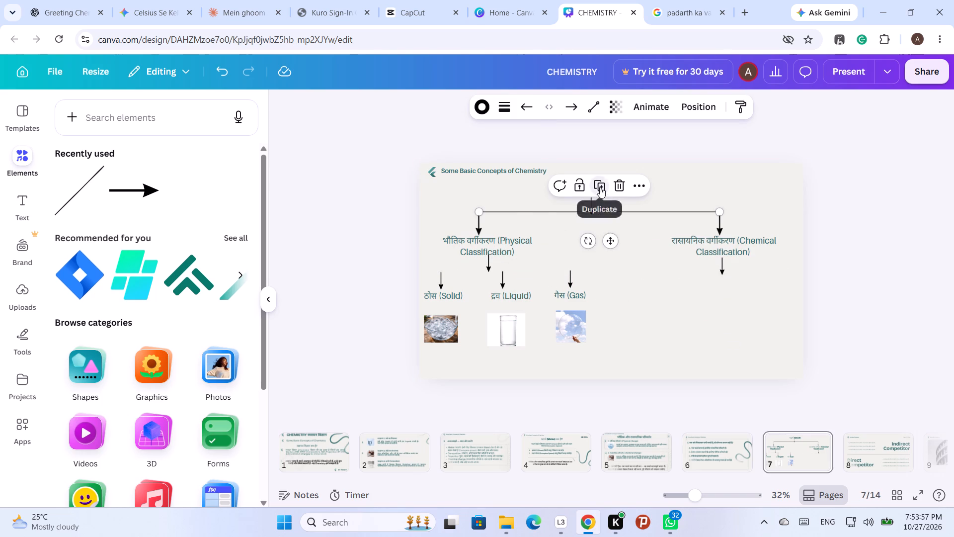
left_click_drag(619, 249, 607, 302)
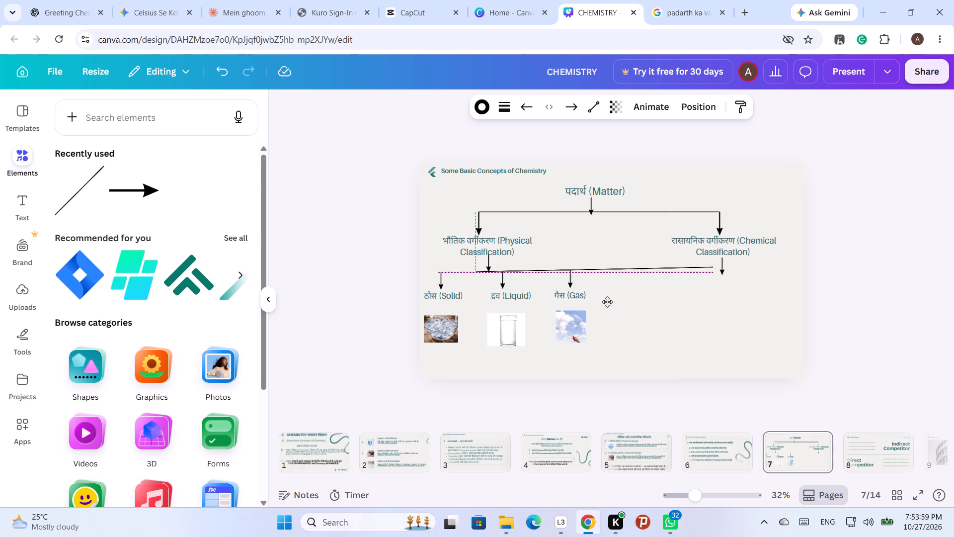
left_click_drag(607, 302, 644, 349)
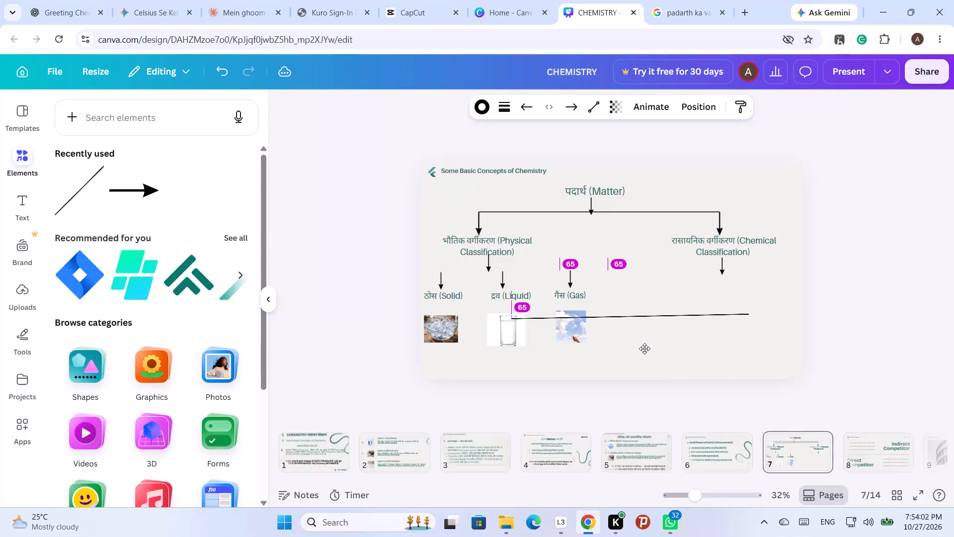
left_click_drag(644, 349, 619, 245)
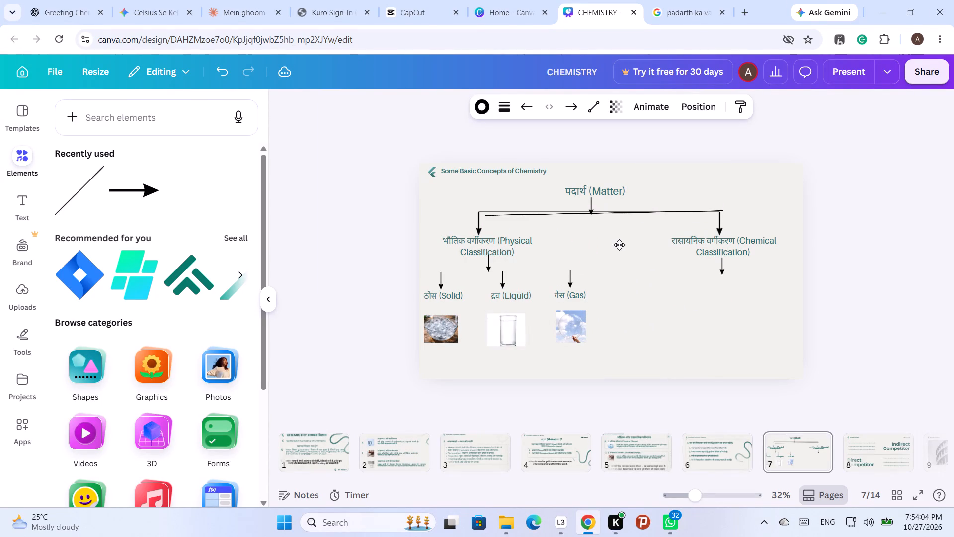
left_click_drag(619, 245, 613, 243)
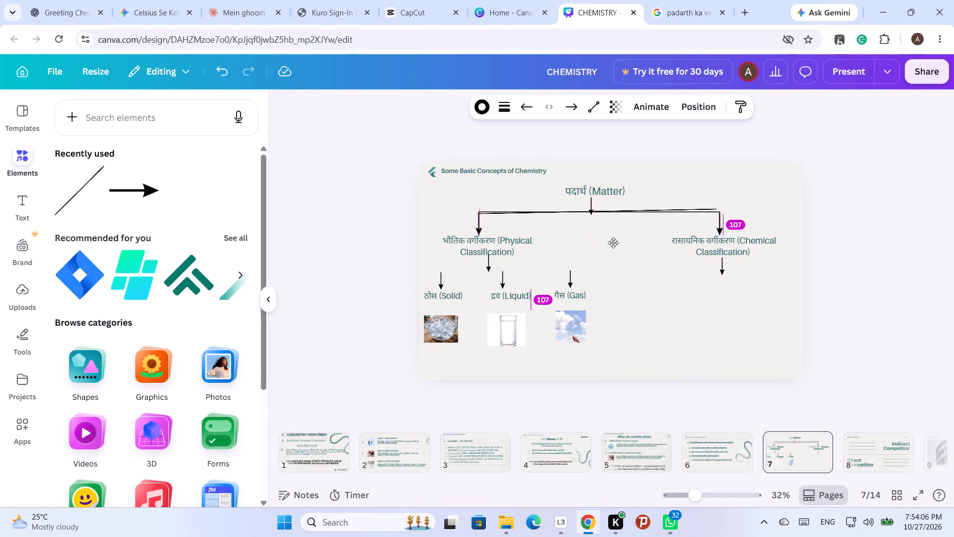
left_click_drag(613, 243, 670, 320)
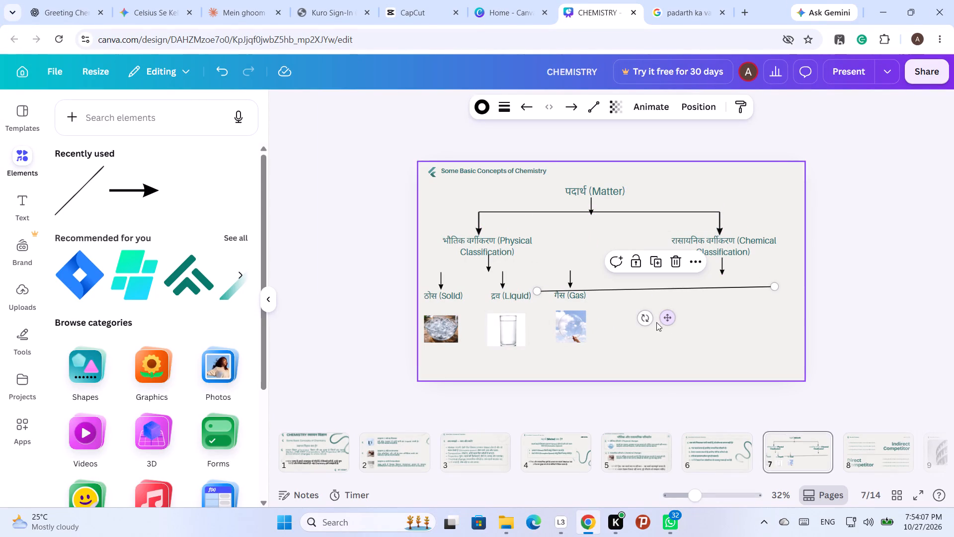
left_click(647, 318)
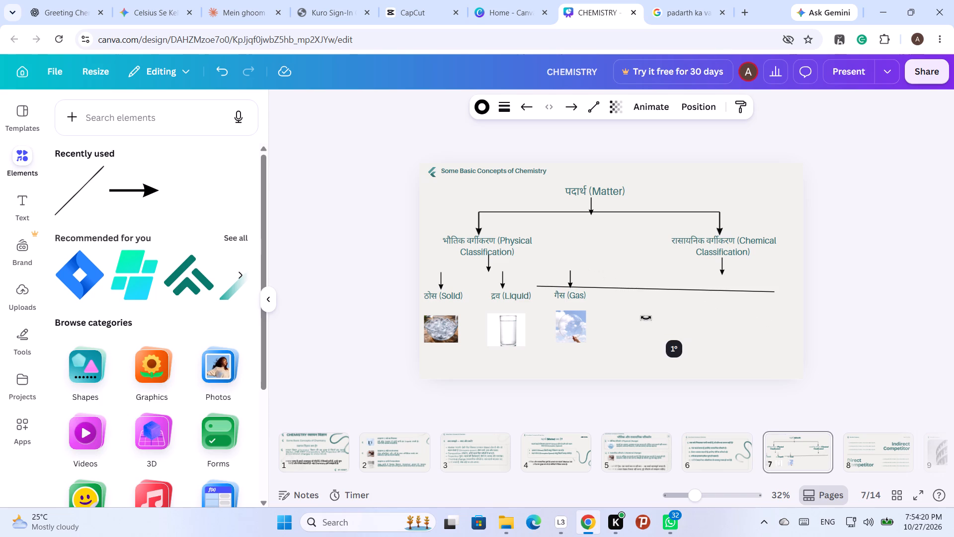
left_click(645, 321)
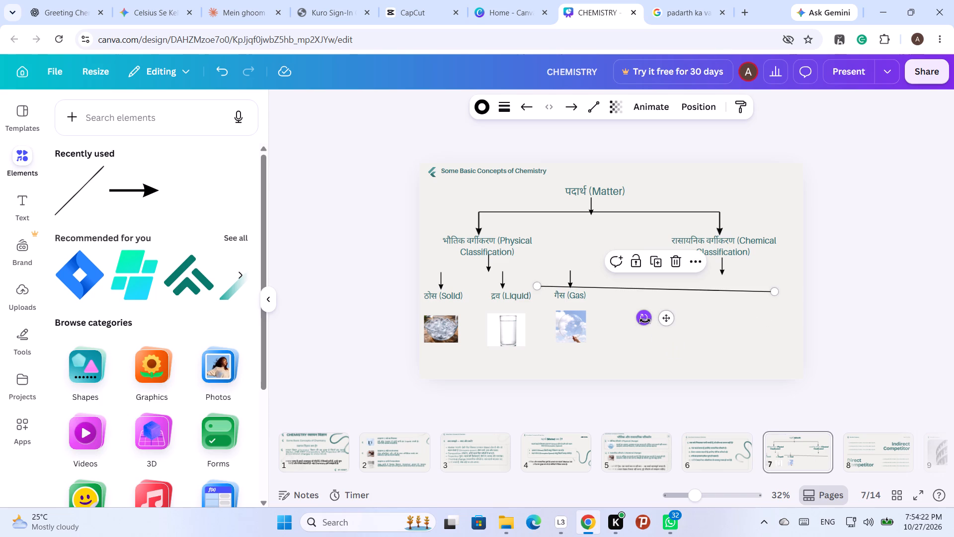
left_click_drag(644, 321, 645, 320)
left_click_drag(645, 320, 640, 323)
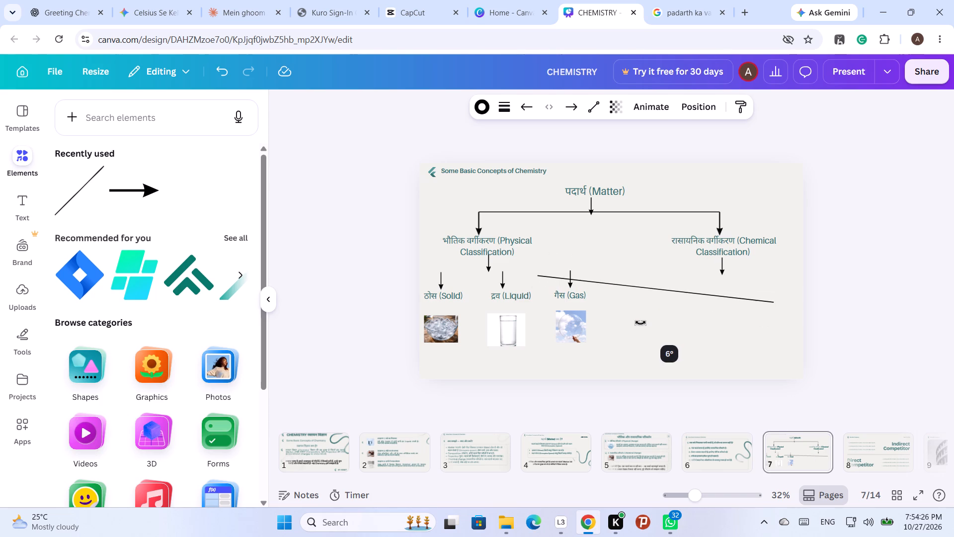
left_click_drag(640, 323, 575, 284)
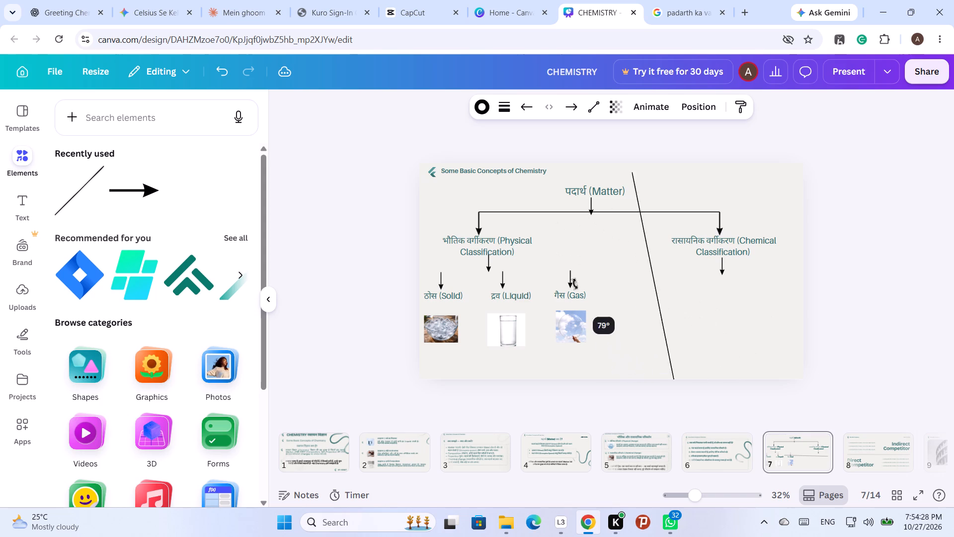
left_click_drag(575, 284, 660, 308)
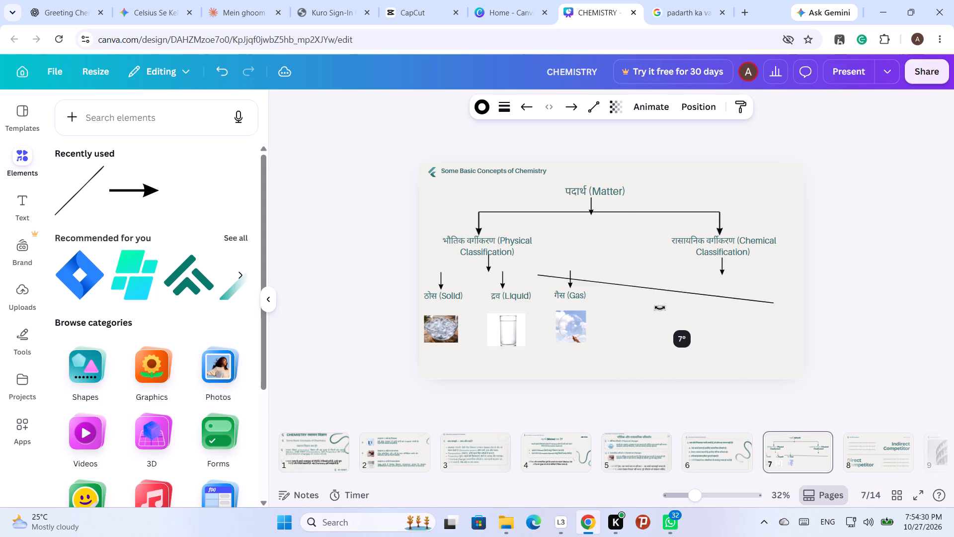
left_click_drag(660, 308, 656, 307)
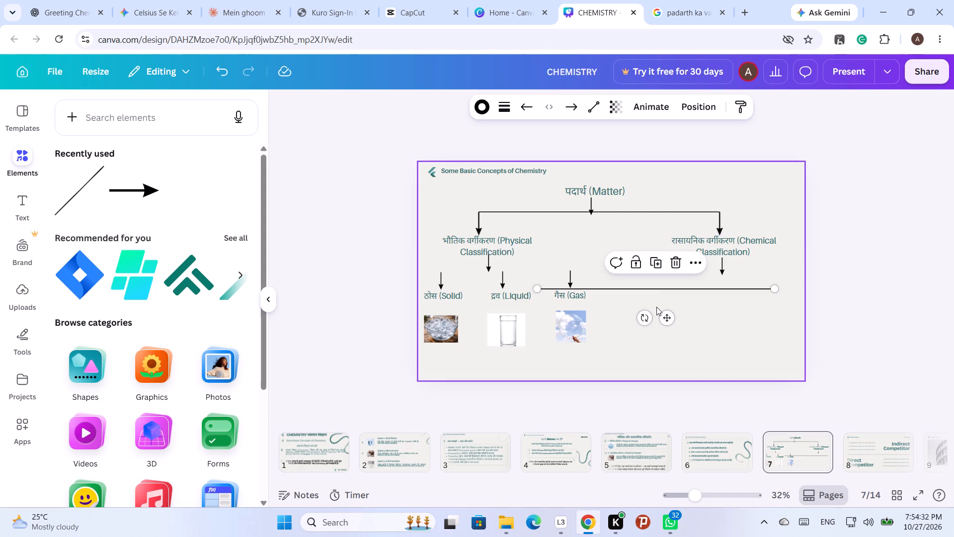
Place the level line copy across the tops of the Solid, Liquid and Gas arrows and shorten both ends to span them.
left_click_drag(671, 319, 546, 304)
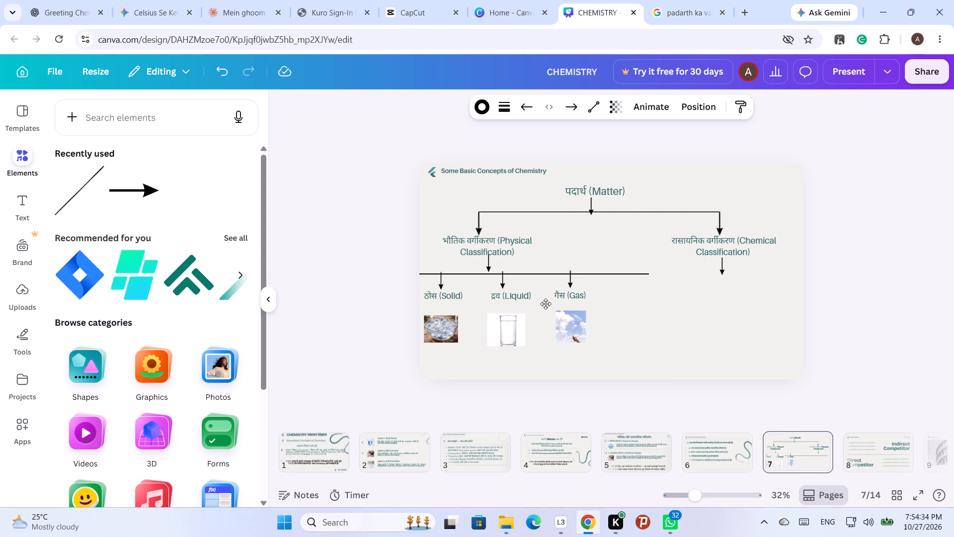
left_click_drag(546, 304, 545, 300)
left_click_drag(653, 271, 648, 271)
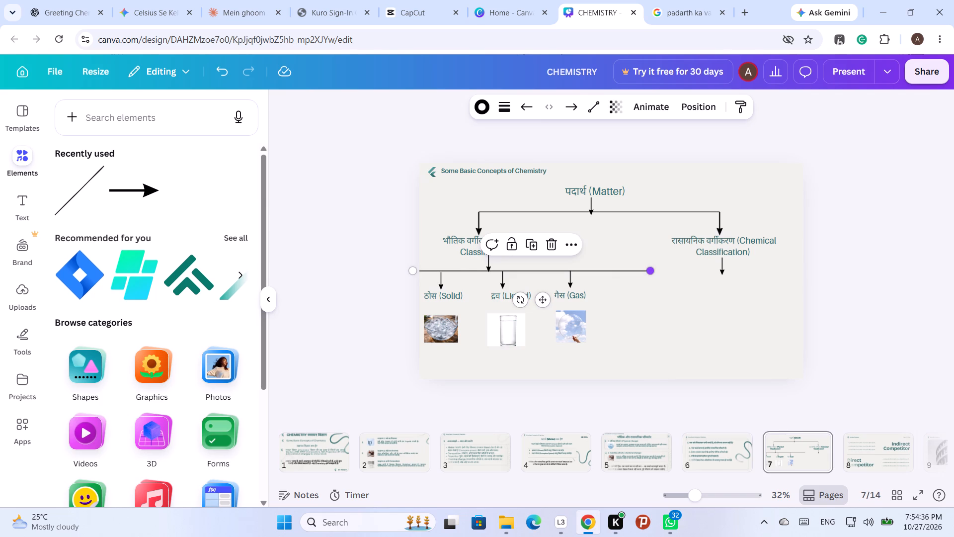
left_click_drag(648, 271, 579, 271)
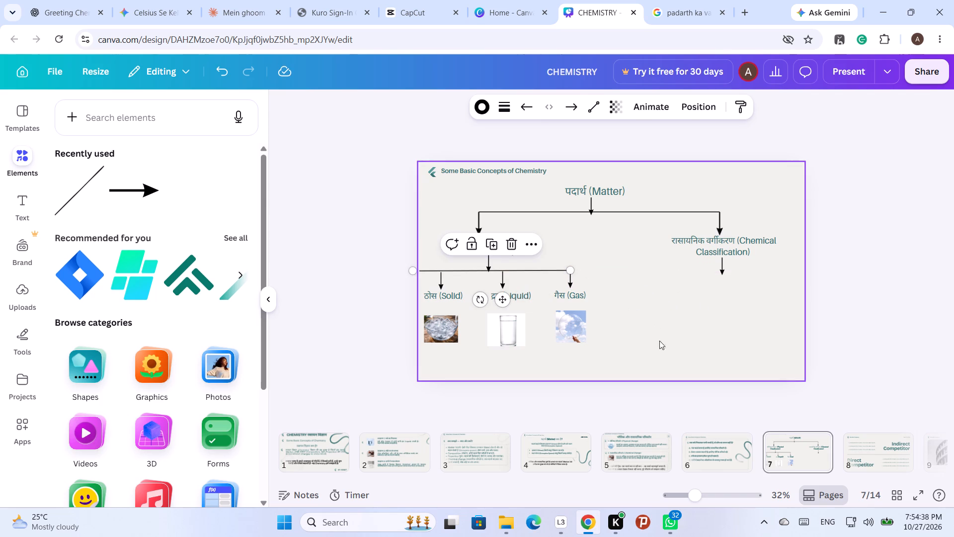
left_click_drag(413, 272, 426, 274)
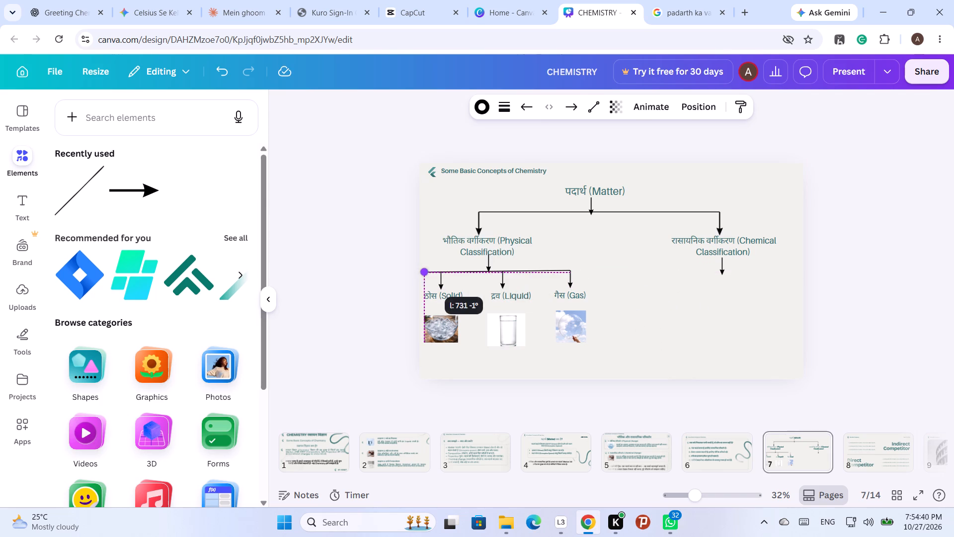
left_click_drag(426, 274, 436, 274)
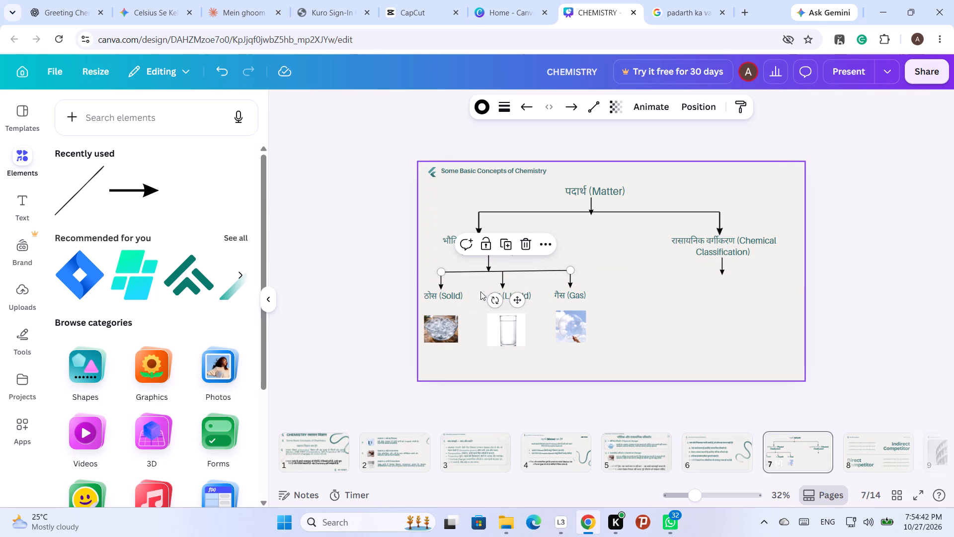
left_click_drag(444, 272, 441, 272)
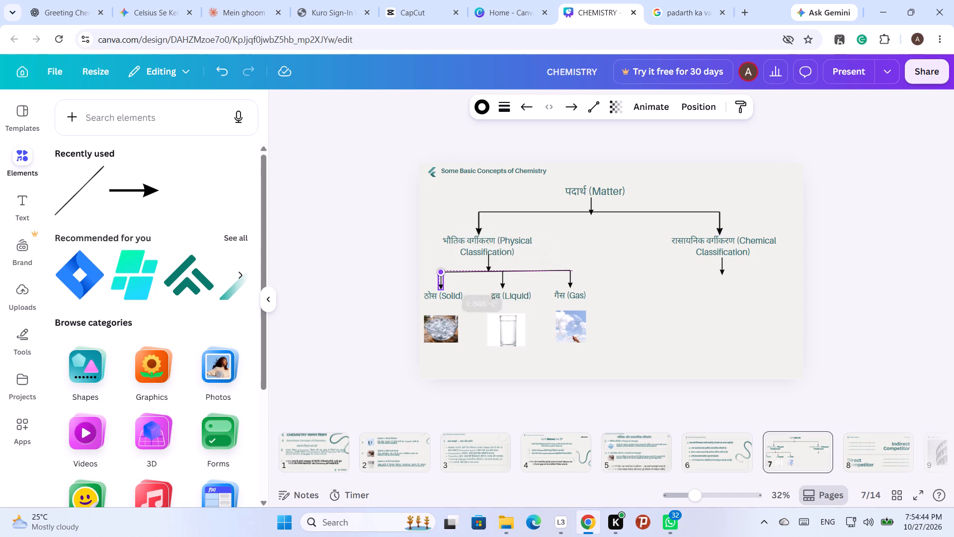
left_click_drag(441, 272, 437, 272)
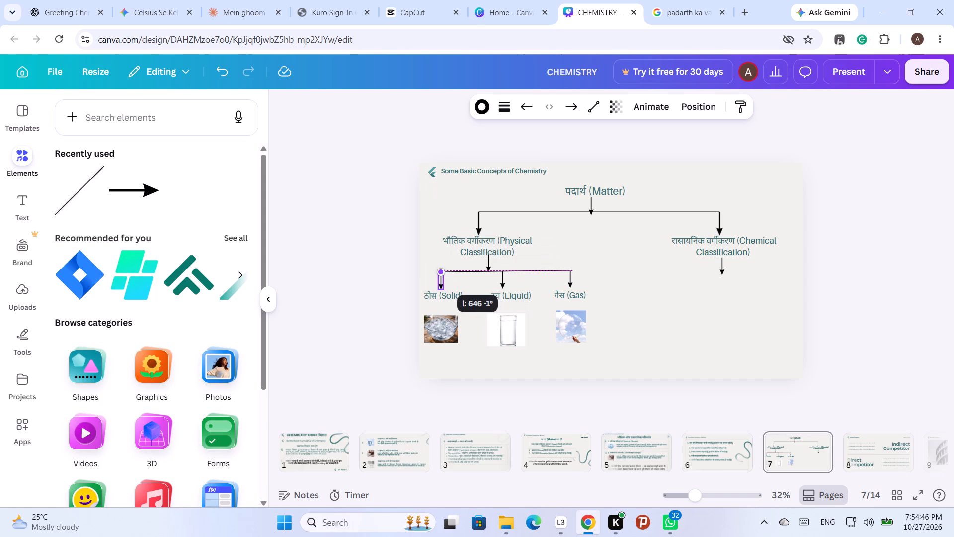
left_click_drag(437, 272, 435, 273)
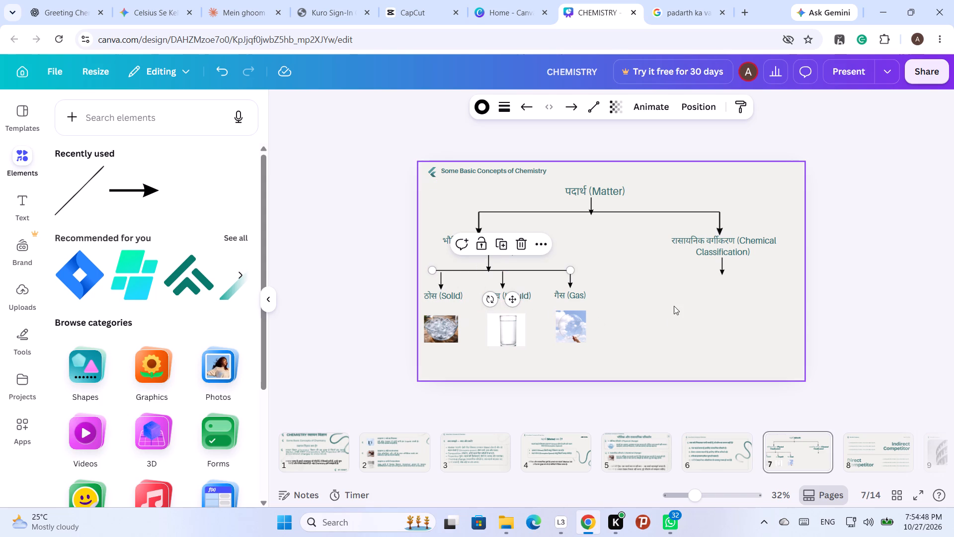
Shift the Solid arrow slightly left so it hangs from the left end of the physical branch line.
left_click(681, 291)
left_click_drag(440, 283, 435, 282)
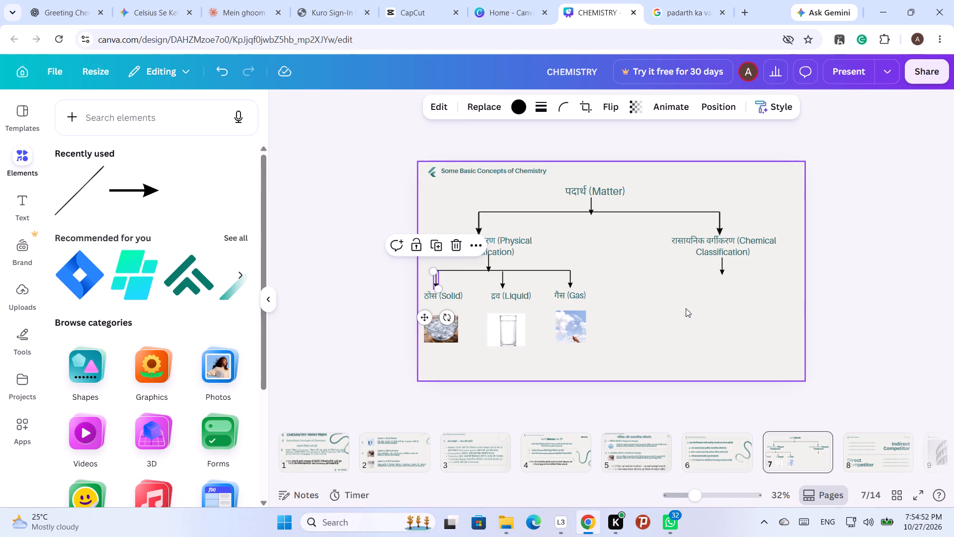
left_click(686, 308)
Duplicate the physical branch line and place the copy level beneath the Chemical Classification arrow, centred on its tip.
left_click(544, 272)
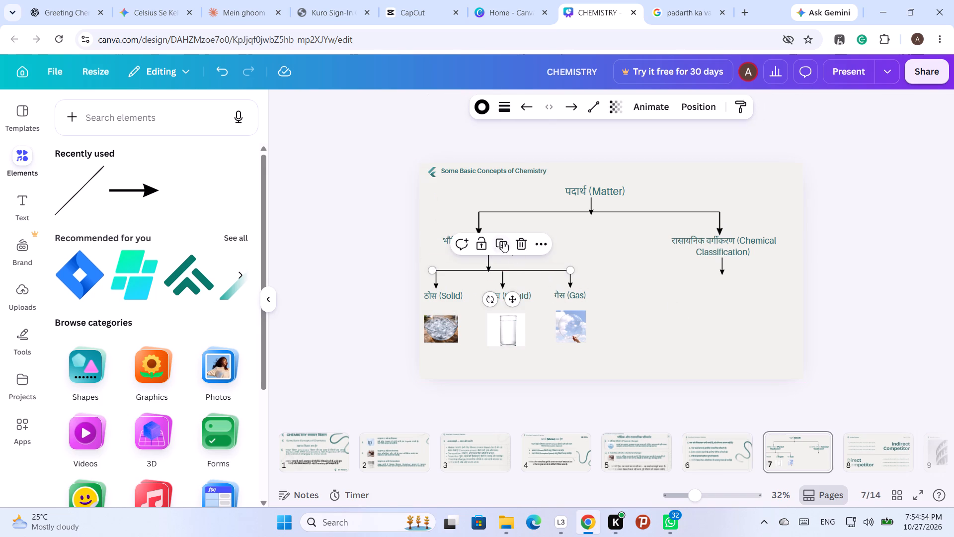
left_click(502, 241)
left_click_drag(467, 360, 732, 305)
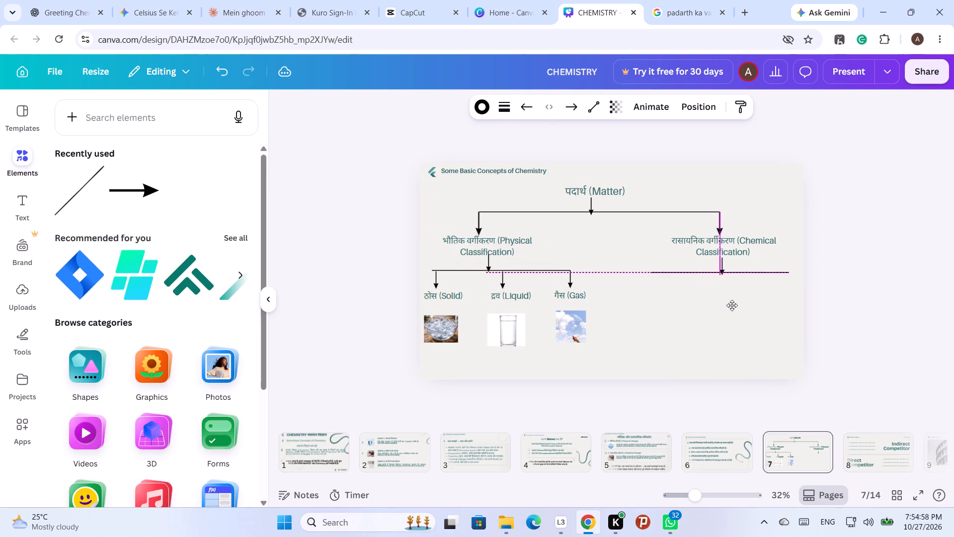
left_click_drag(732, 305, 734, 305)
left_click_drag(734, 305, 735, 306)
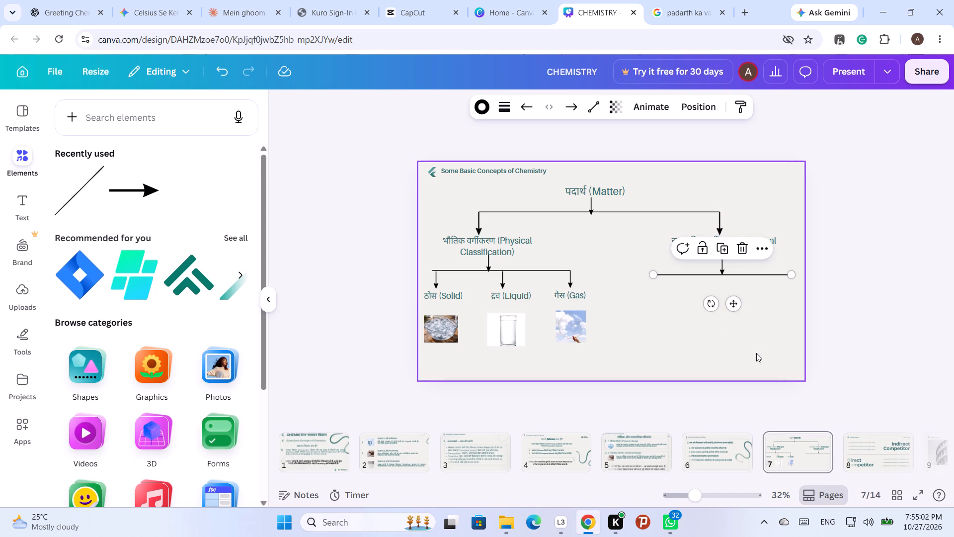
left_click(889, 282)
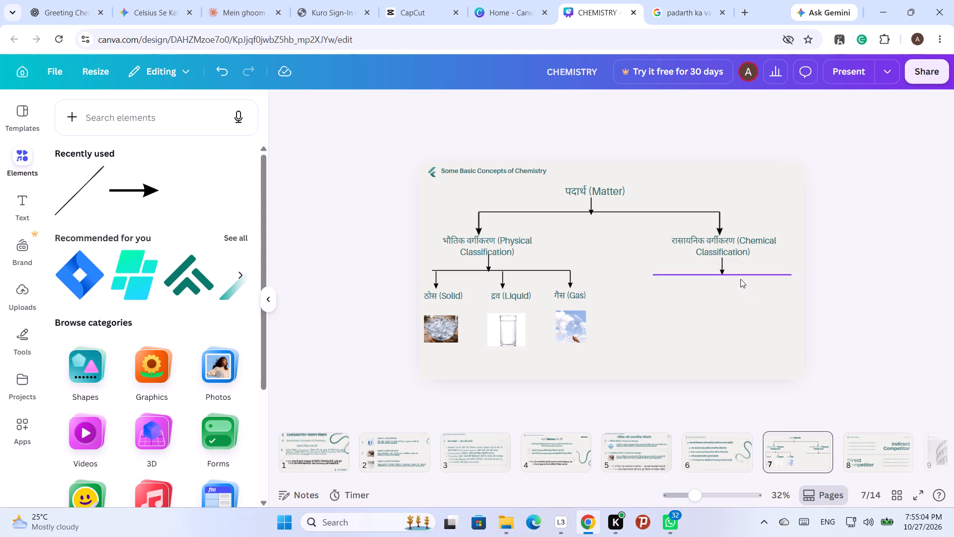
left_click(740, 279)
left_click(741, 275)
Duplicate the Gas arrow twice, placing one copy beneath the chemical branch line's left end and the other near its right end.
left_click(569, 283)
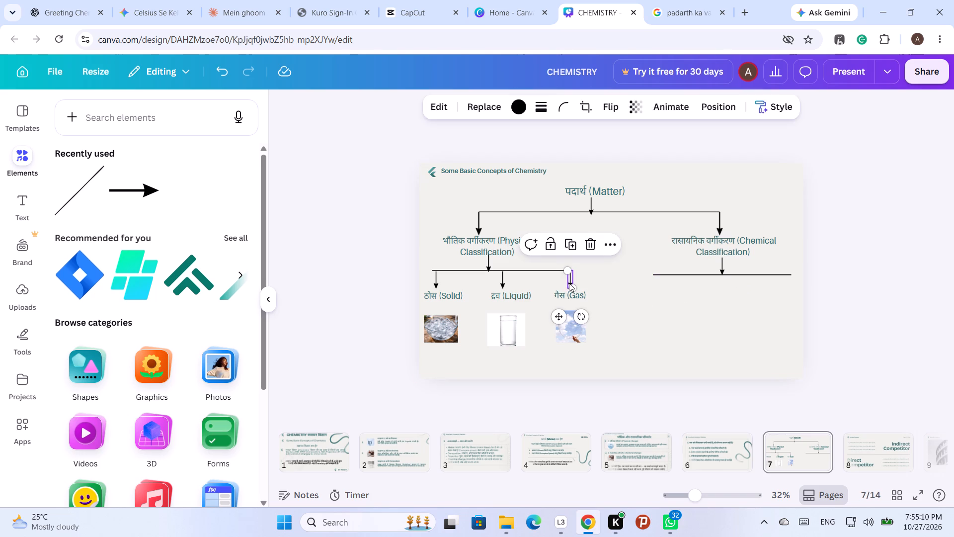
left_click(571, 244)
left_click_drag(561, 322, 603, 321)
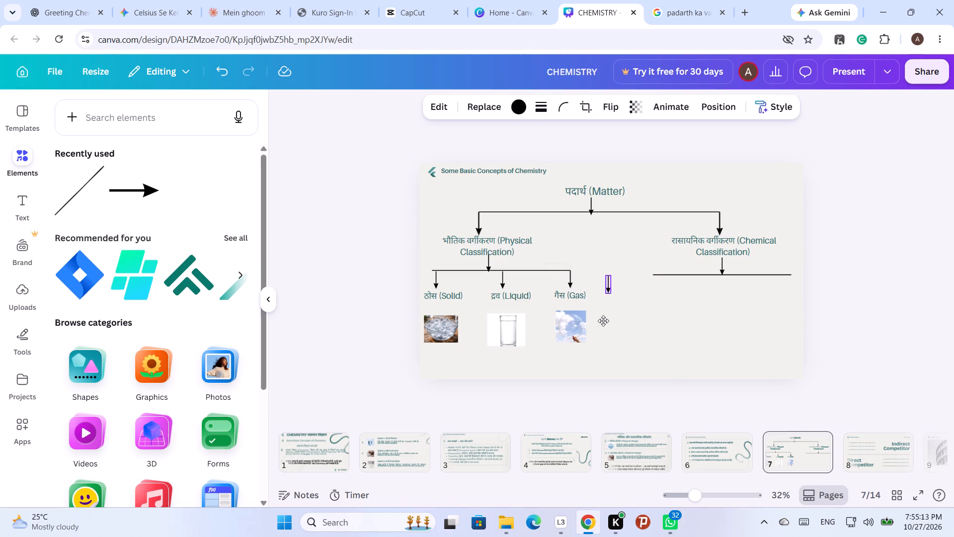
left_click_drag(603, 321, 640, 323)
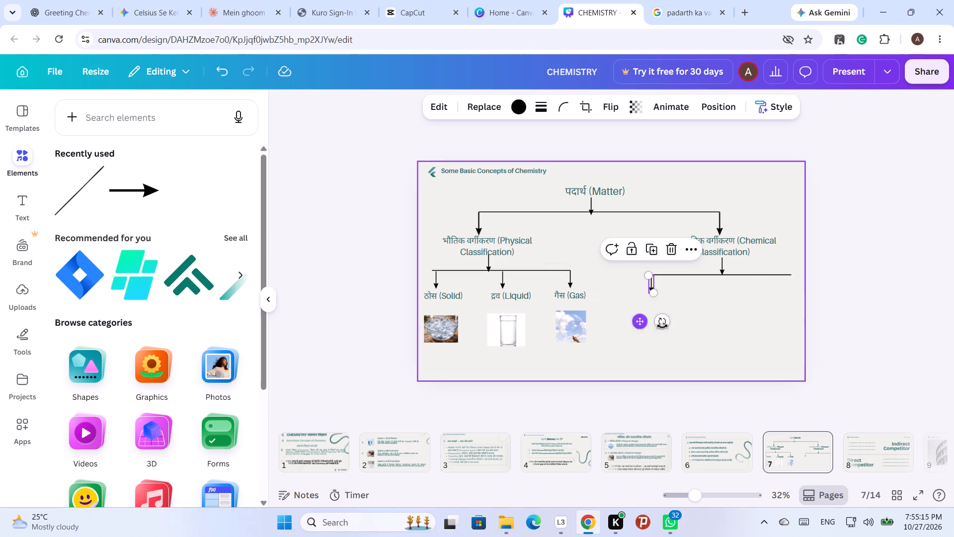
left_click(652, 253)
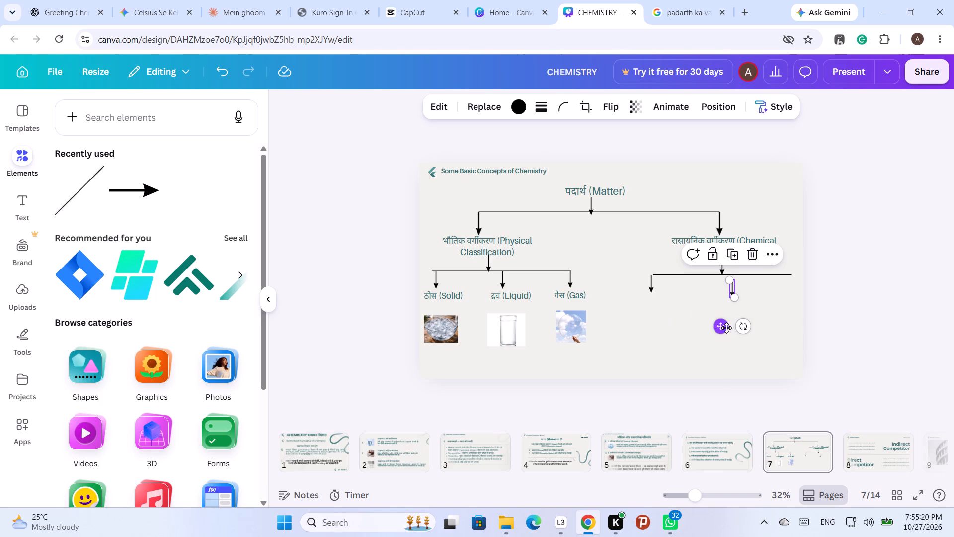
left_click_drag(726, 328, 780, 324)
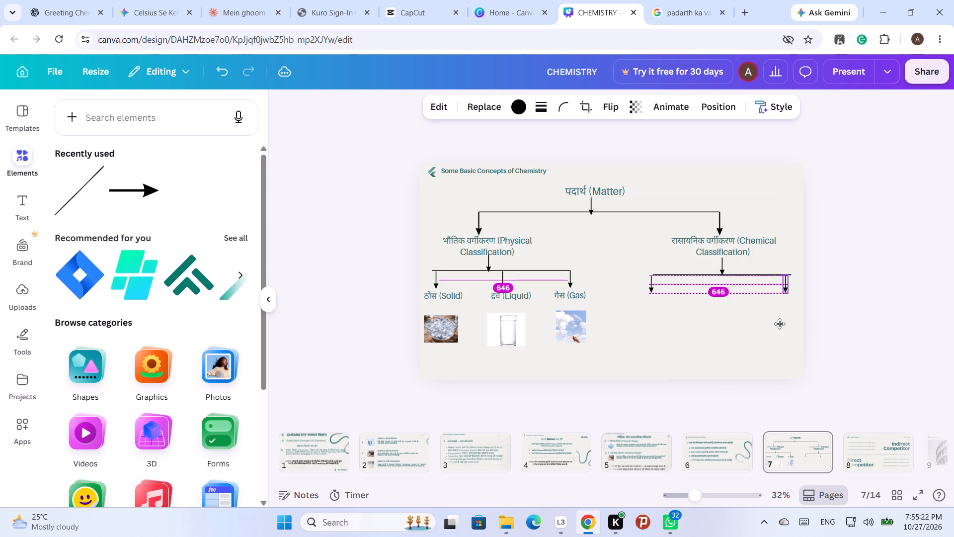
left_click_drag(780, 324, 759, 325)
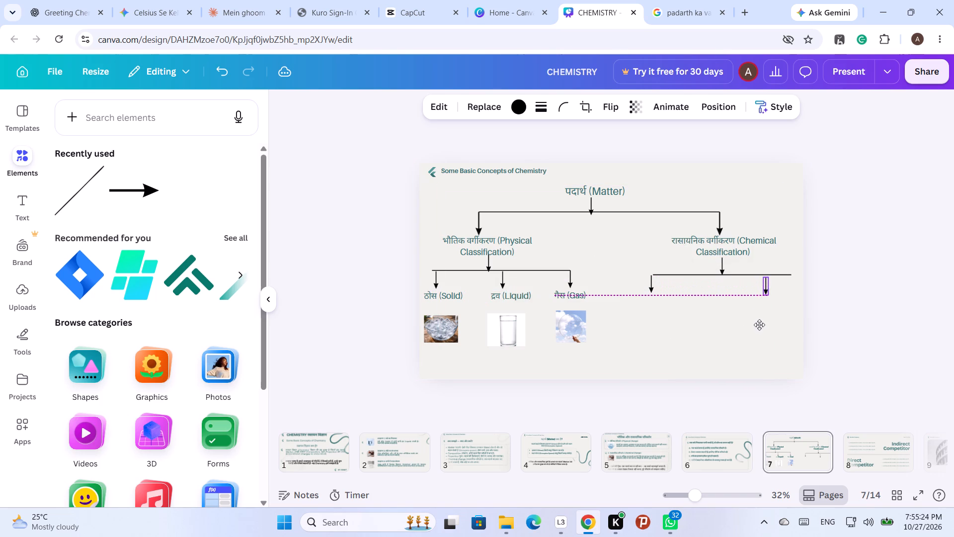
left_click_drag(759, 325, 757, 321)
Shorten the chemical branch line so its right end meets the top of the right-hand arrow.
left_click(785, 277)
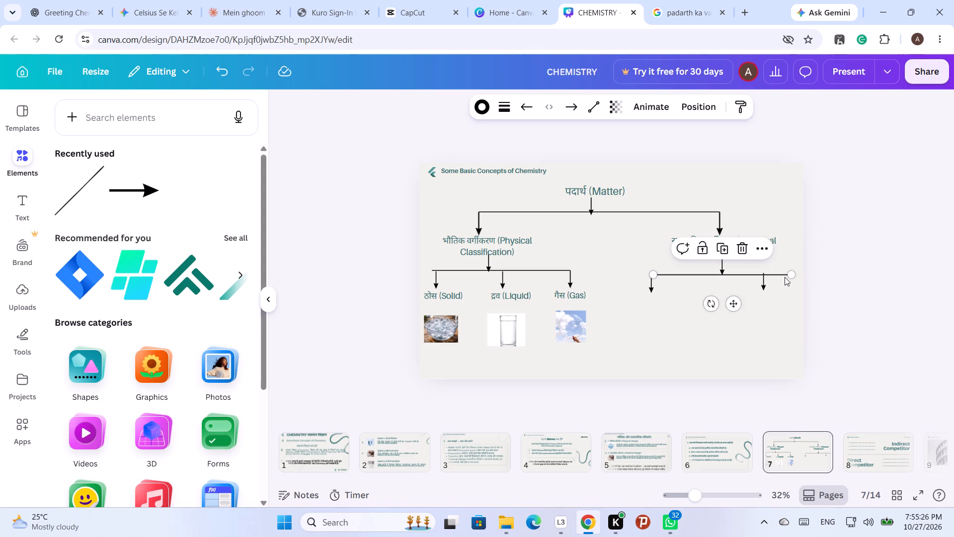
left_click_drag(789, 275, 762, 273)
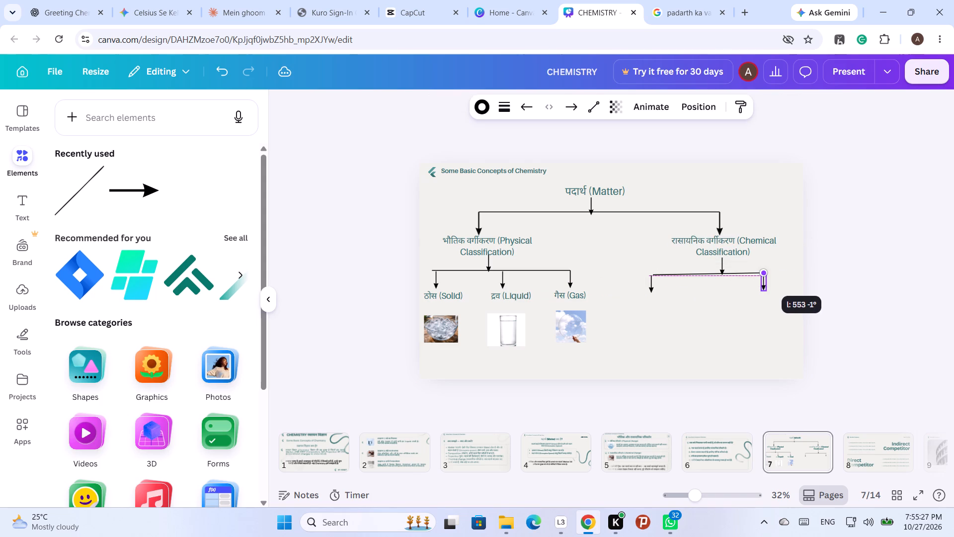
left_click_drag(762, 273, 763, 273)
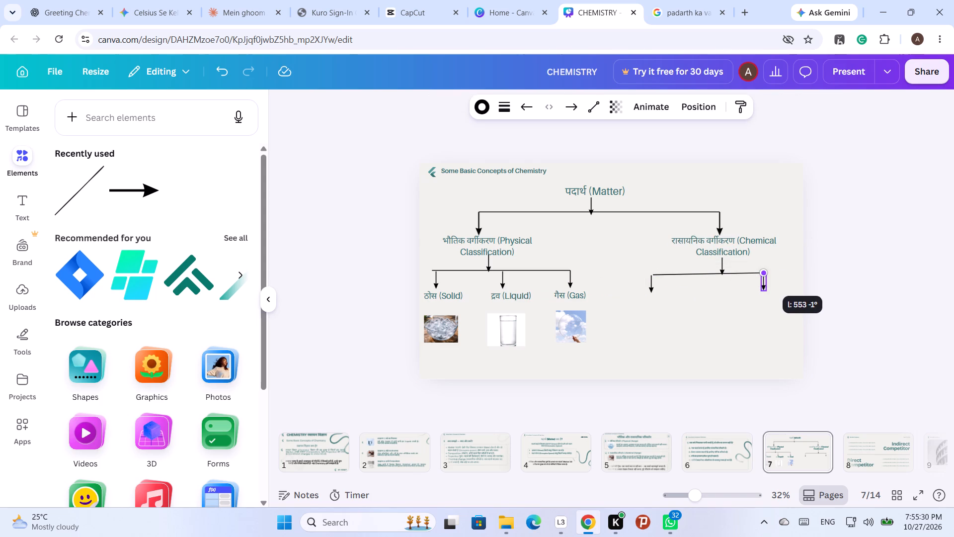
left_click_drag(763, 273, 761, 279)
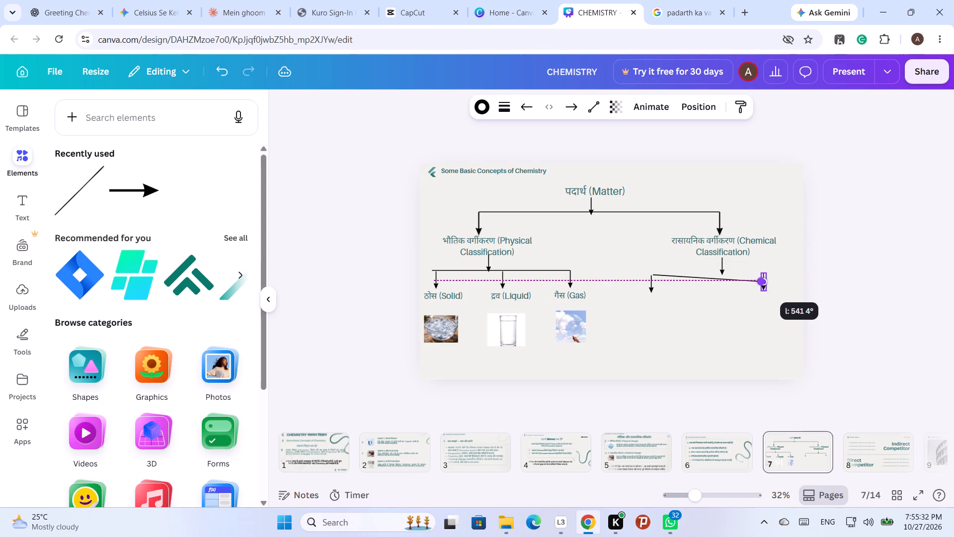
left_click_drag(761, 279, 762, 276)
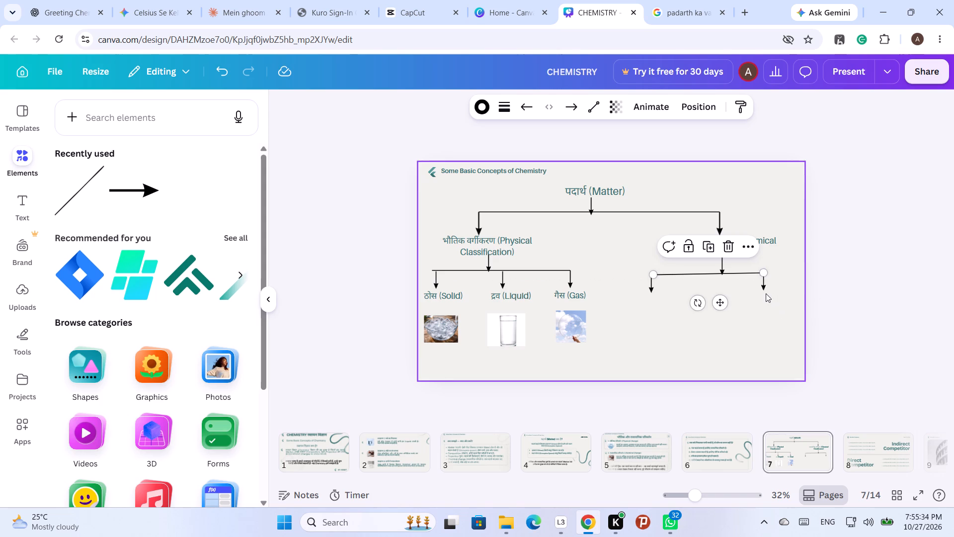
Move the right-hand chemical arrow so it hangs exactly from the right end of the chemical branch line.
left_click(763, 285)
left_click(757, 319)
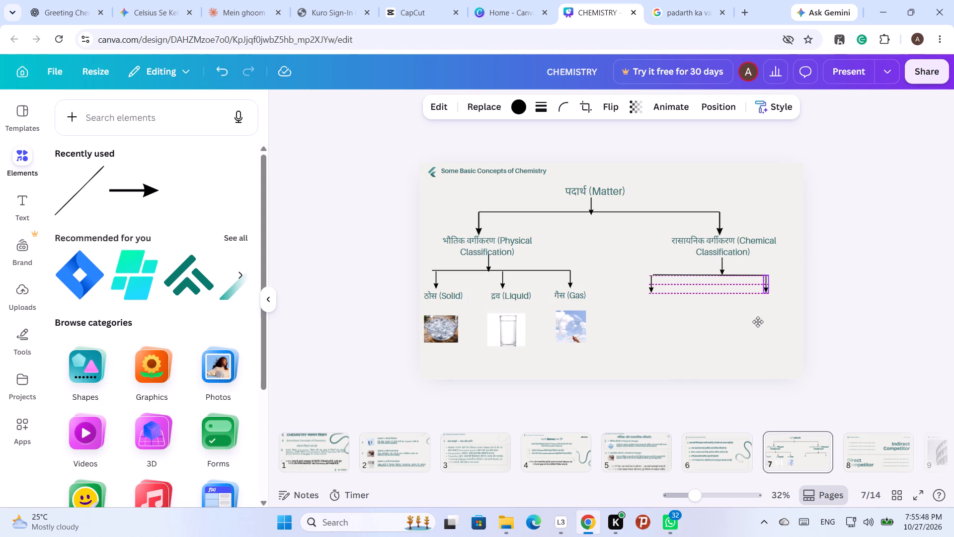
left_click(673, 341)
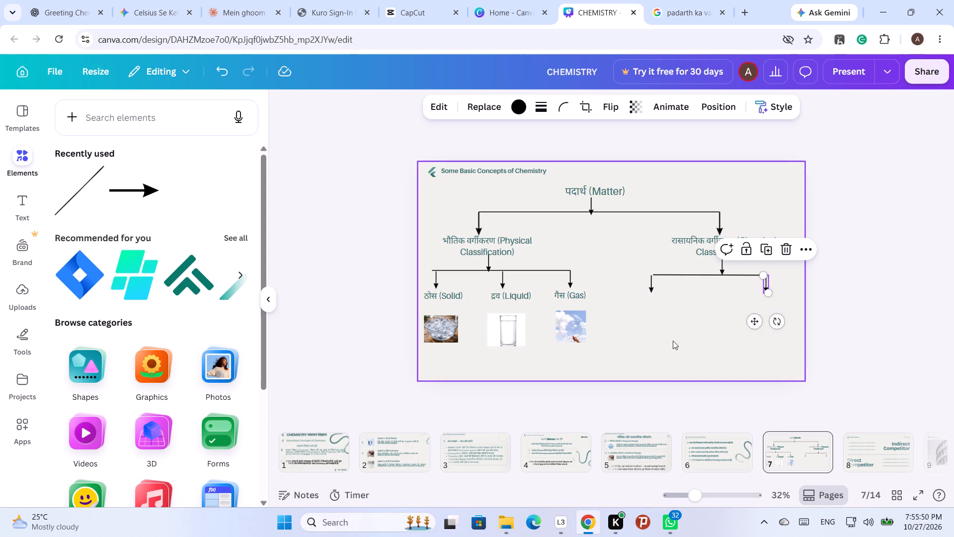
Nudge the left-hand chemical arrow slightly right so it hangs from the left end of the chemical branch line.
left_click(650, 290)
key("Right")
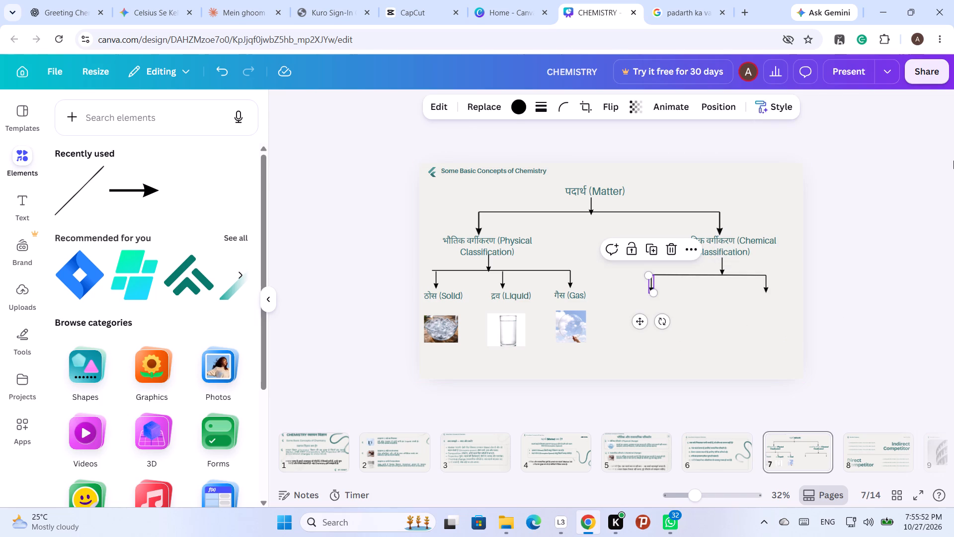
key("Right")
key("Right")
key("Right")
key("Right")
key("Right")
key("Right")
key("Right")
key("Right")
key("Right")
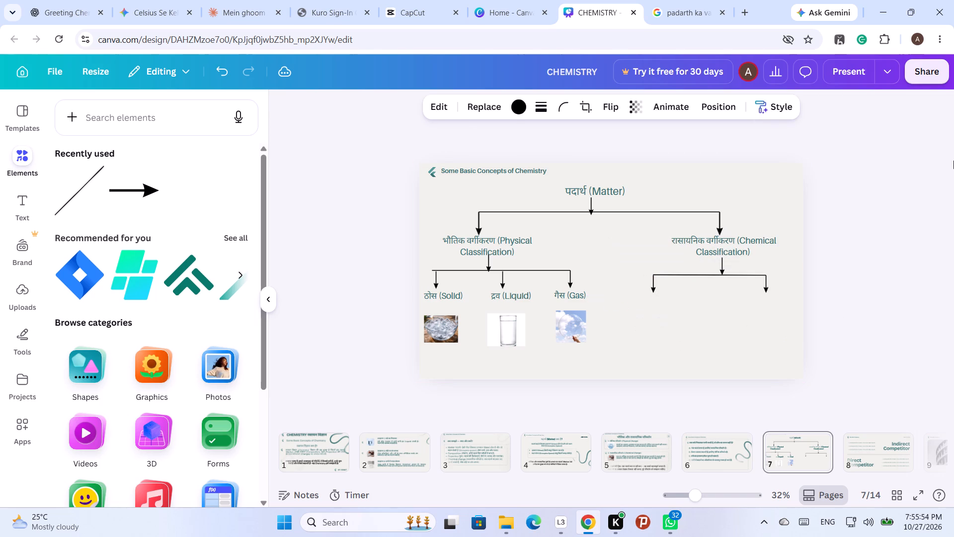
key("Up")
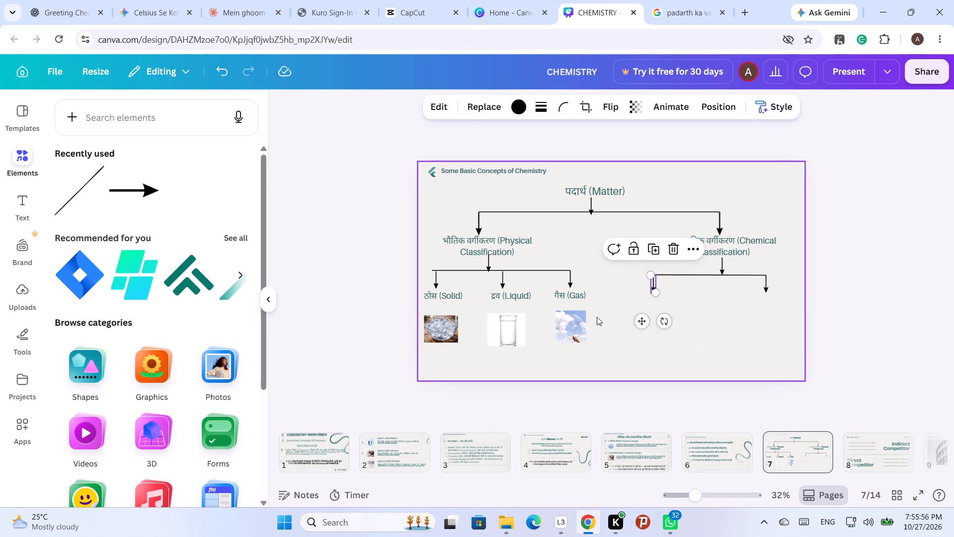
left_click(437, 283)
key("Left")
key("Left")
key("Left")
key("Left")
key("Left")
key("Left")
key("Left")
key("Left")
key("Left")
key("Left")
key("Left")
key("Left")
key("Left")
key("Left")
key("Left")
key("Left")
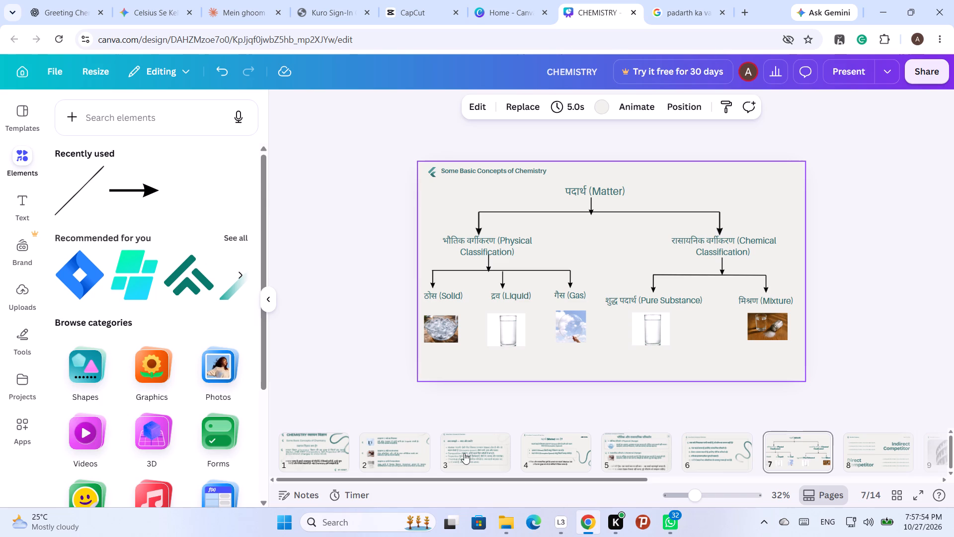
Reduce the glass and salt-and-water images in the chemical branch and reposition them close beneath the Pure Substance and Mixture labels.
left_click(644, 343)
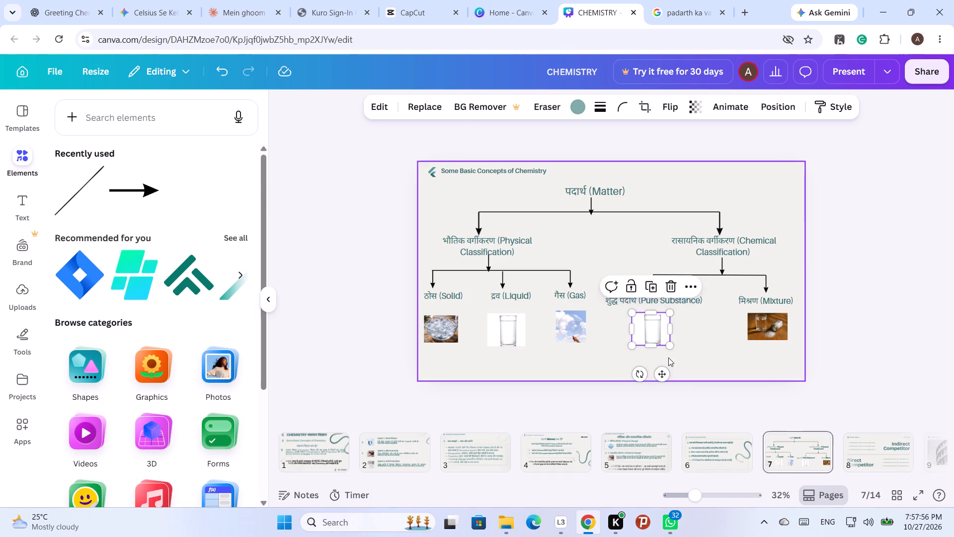
left_click_drag(673, 347, 662, 339)
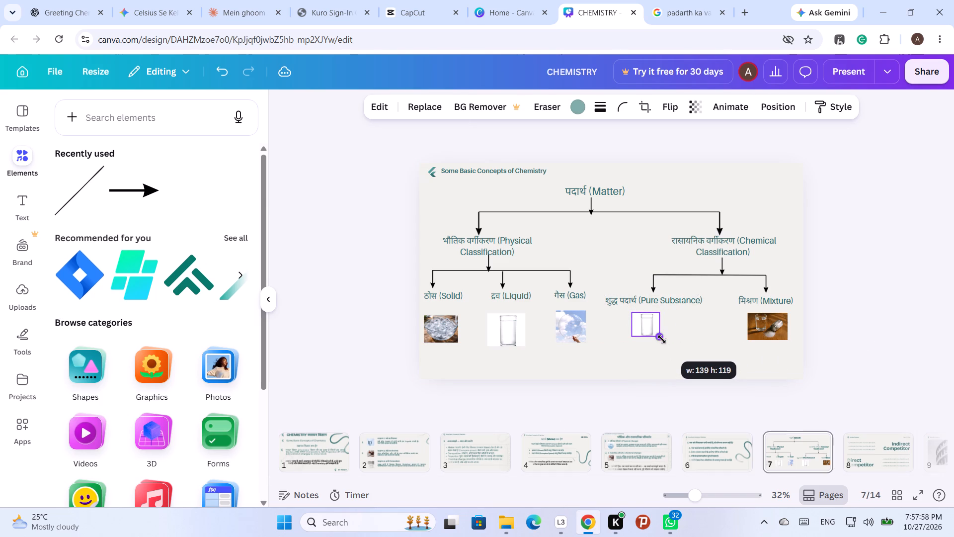
left_click_drag(662, 339, 659, 338)
left_click(766, 331)
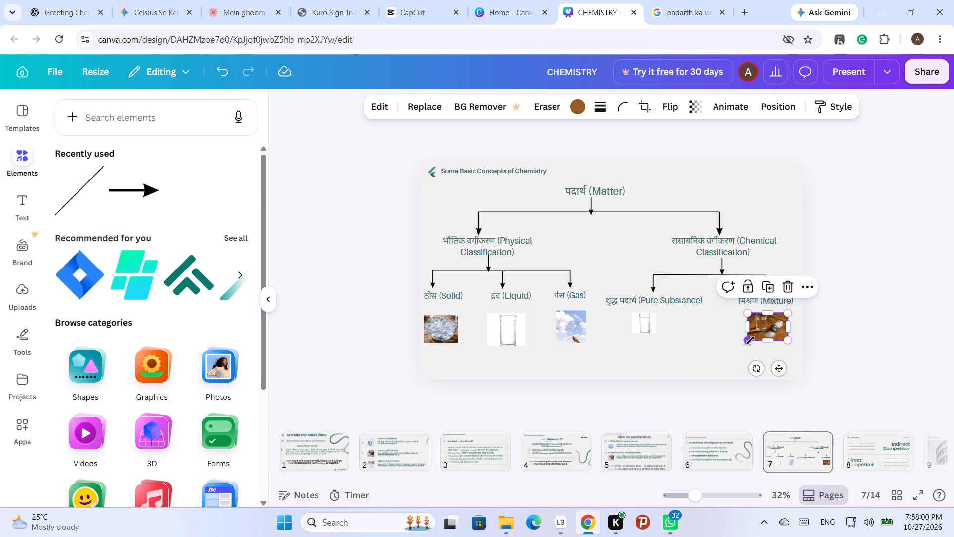
left_click_drag(750, 340, 757, 335)
left_click(767, 330)
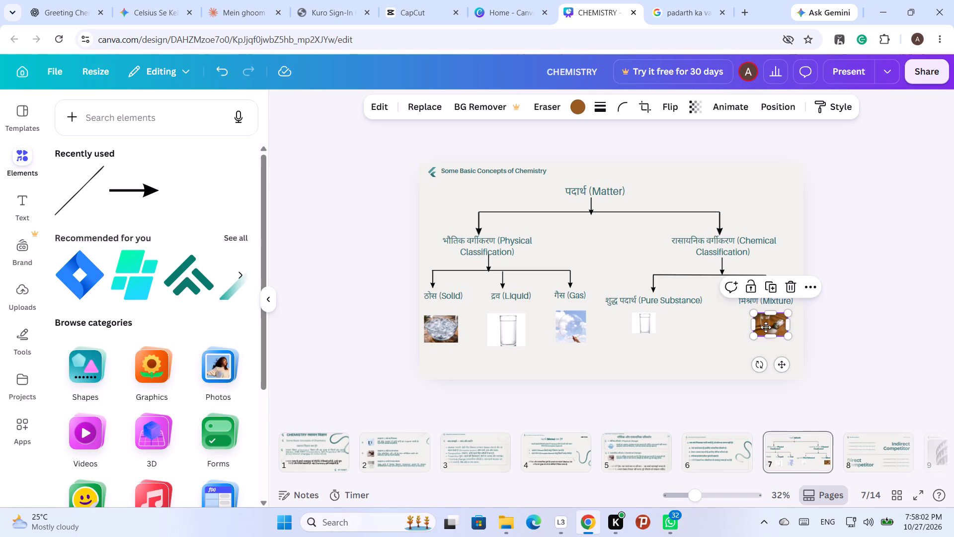
left_click(645, 324)
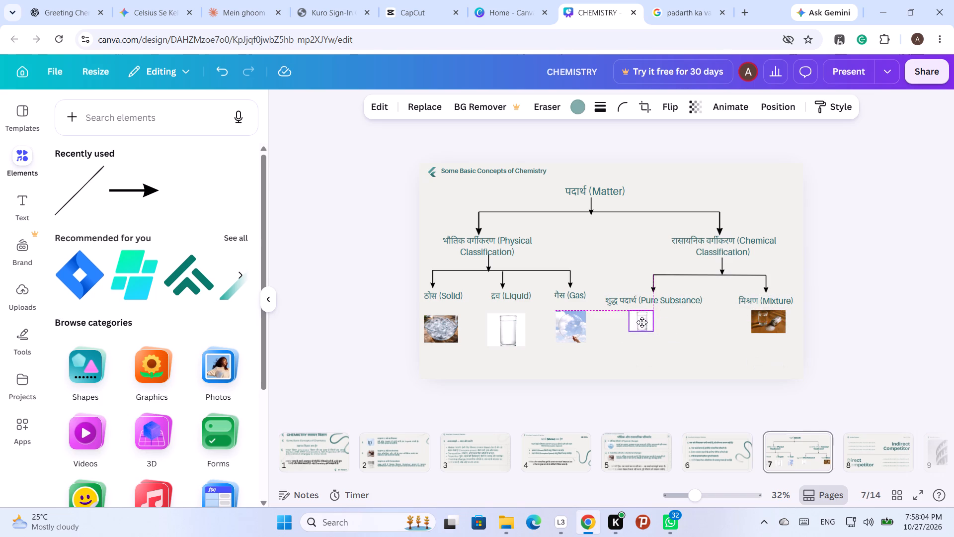
left_click_drag(657, 331, 661, 332)
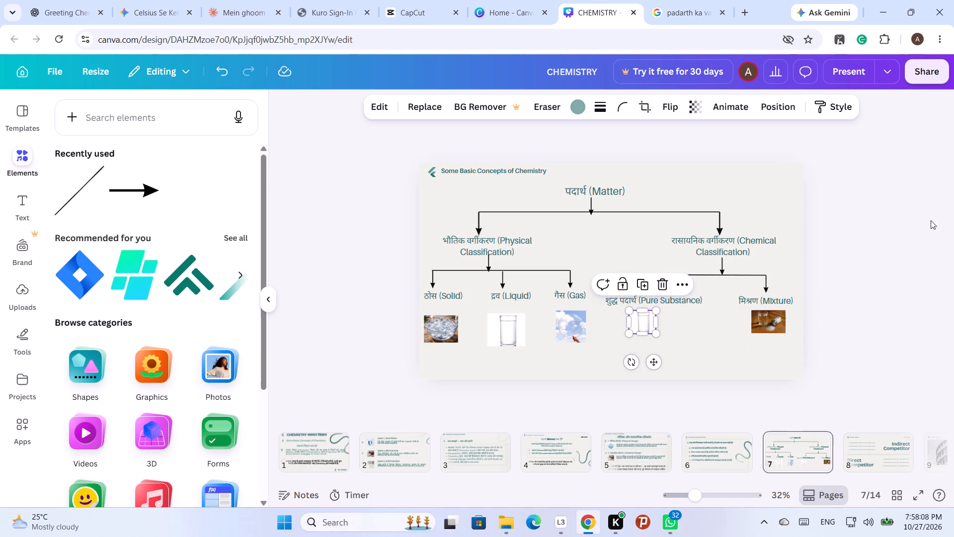
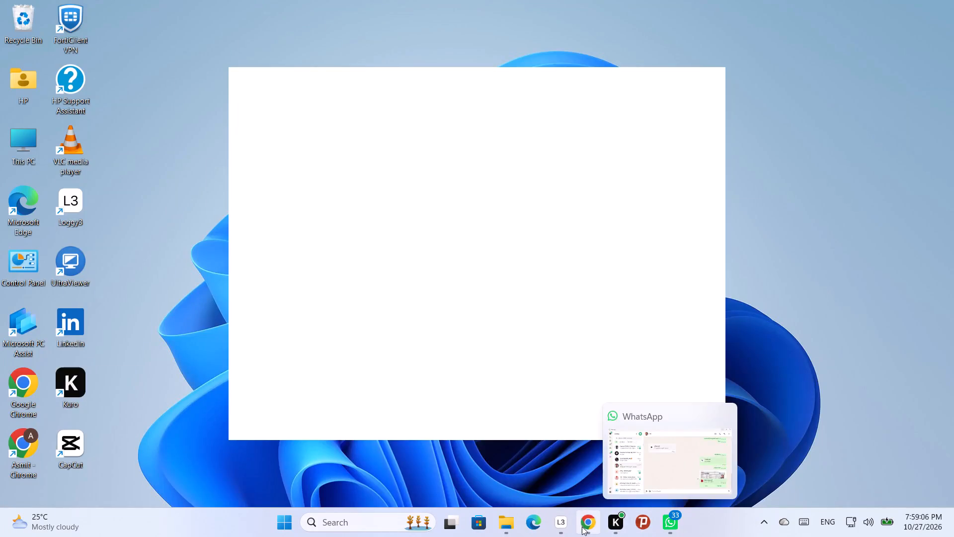
Switch back to the CHEMISTRY Canva design in Chrome.
left_click(582, 527)
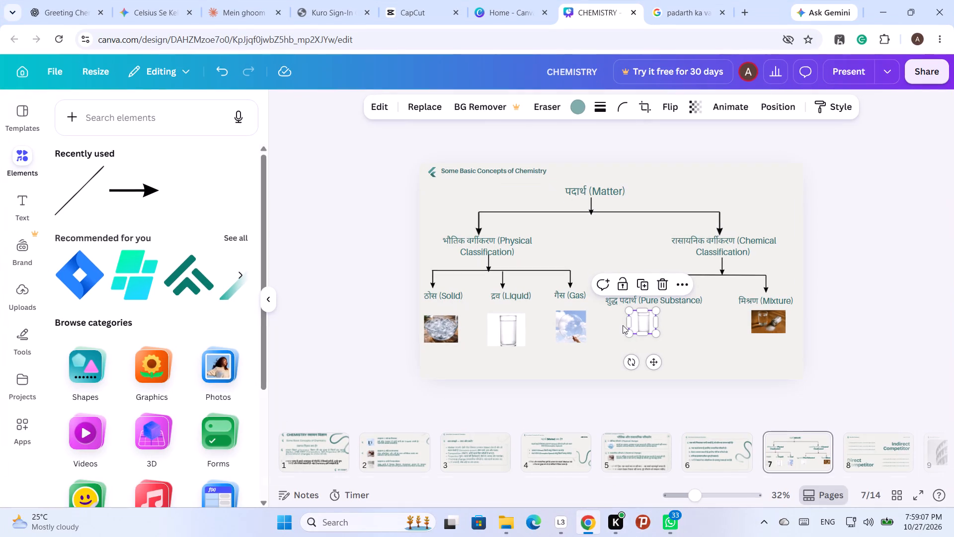